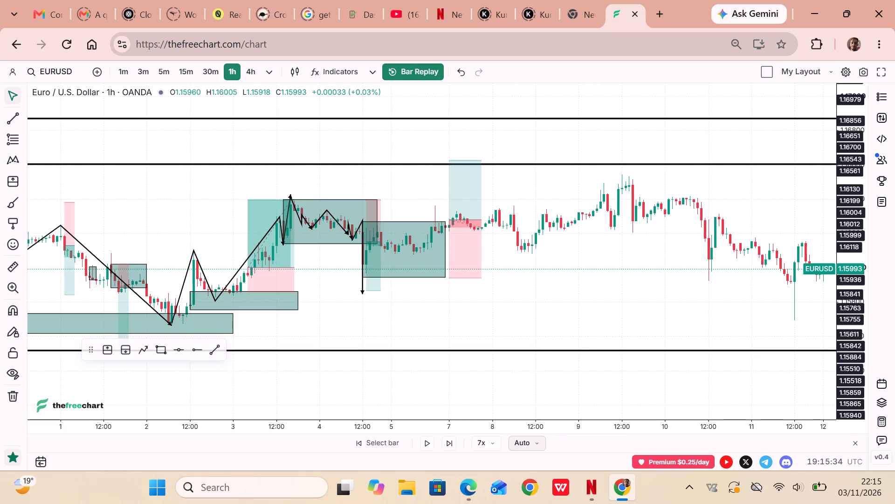
# Exit the current bar replay of the EURUSD 1-hour chart.
pyautogui.moveTo(546, 429); pyautogui.dragTo(658, 419)
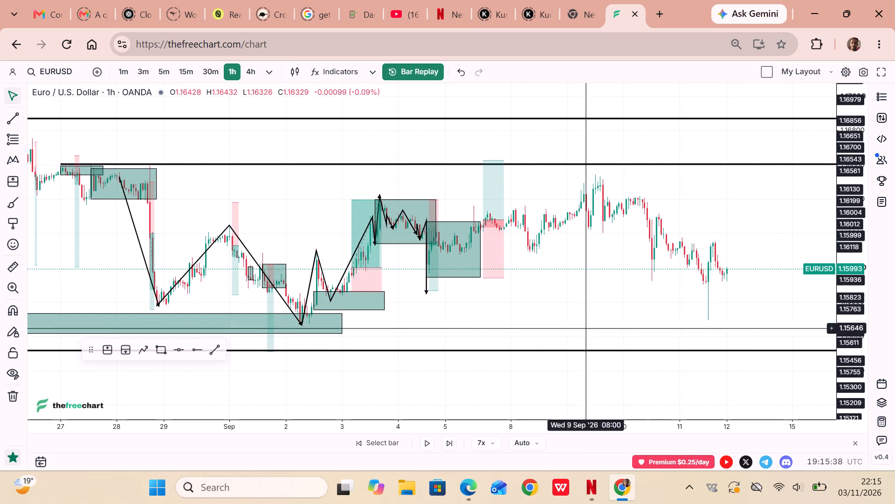
pyautogui.click(422, 68)
pyautogui.click(422, 68)
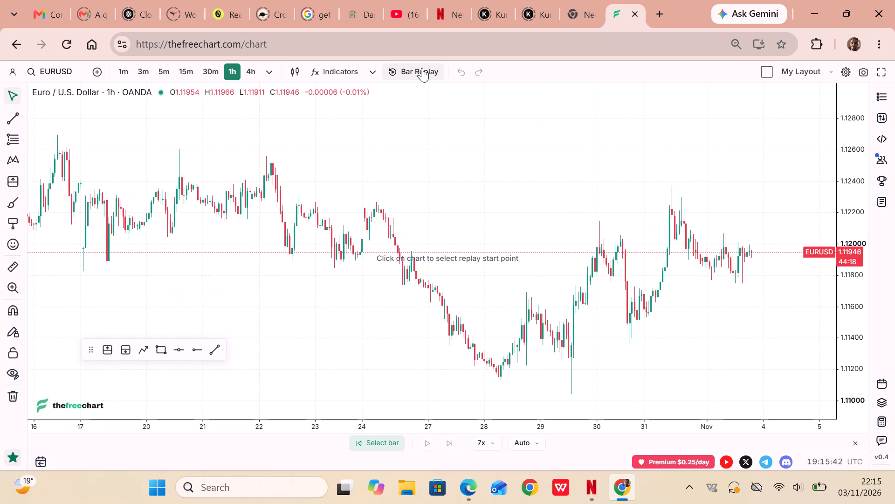
pyautogui.click(422, 68)
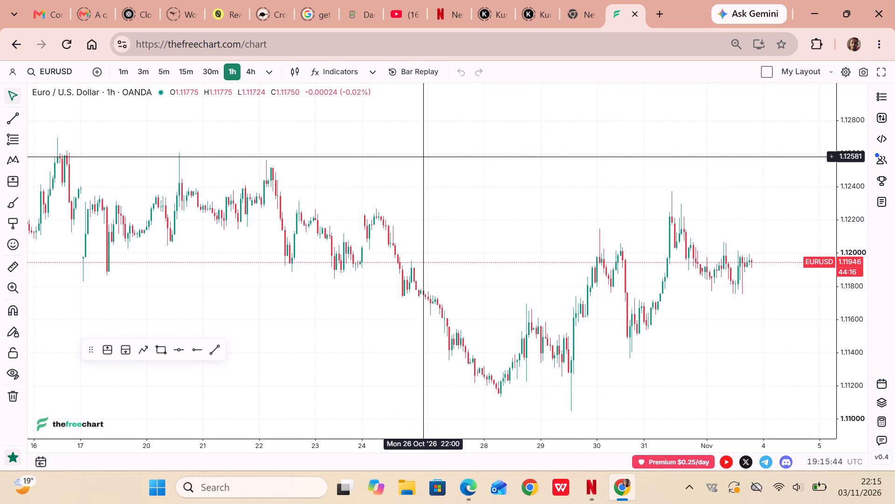
# Start a new bar replay on the EURUSD 4-hour chart from about 8 September.
pyautogui.click(247, 77)
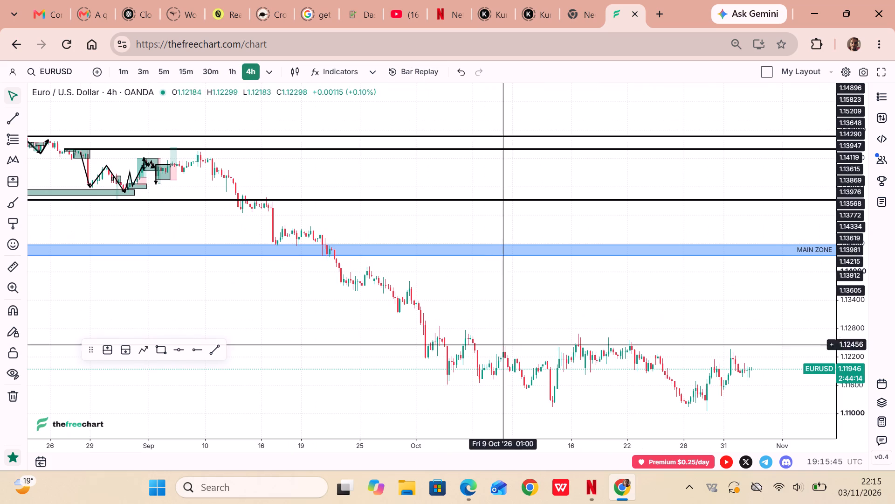
pyautogui.moveTo(495, 444); pyautogui.dragTo(672, 427)
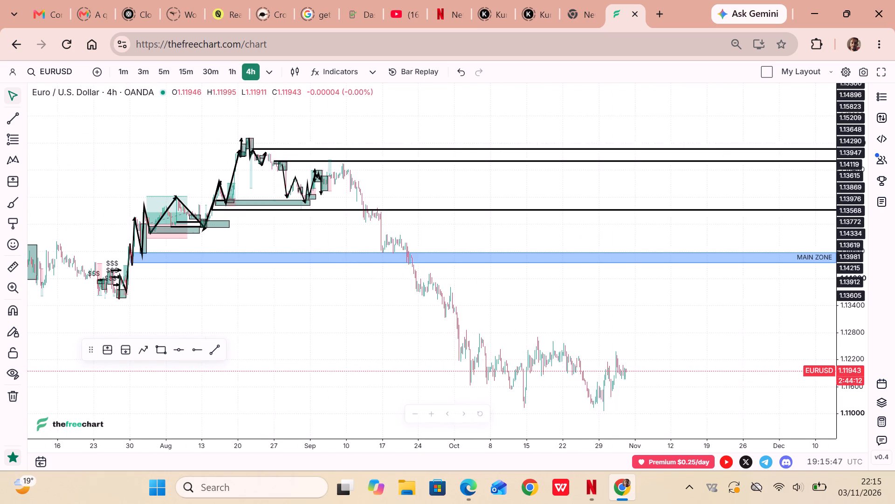
pyautogui.moveTo(672, 427); pyautogui.dragTo(673, 427)
pyautogui.moveTo(344, 317); pyautogui.dragTo(399, 313)
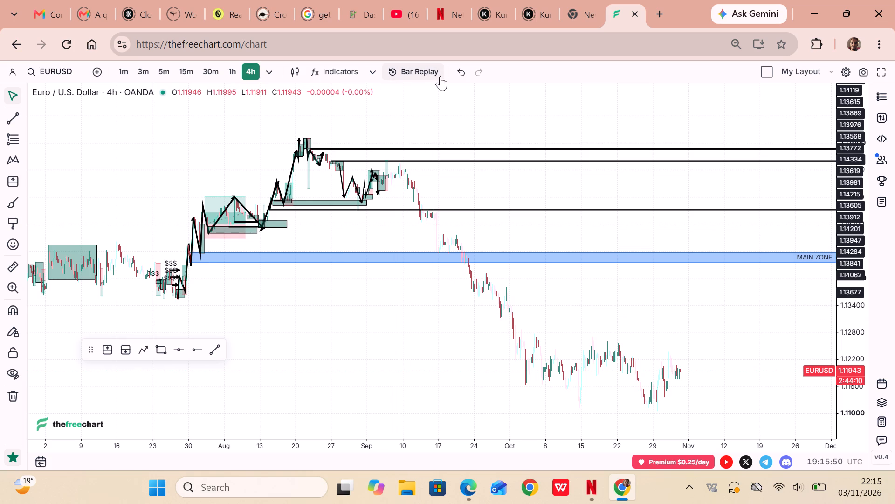
pyautogui.click(419, 80)
pyautogui.click(421, 78)
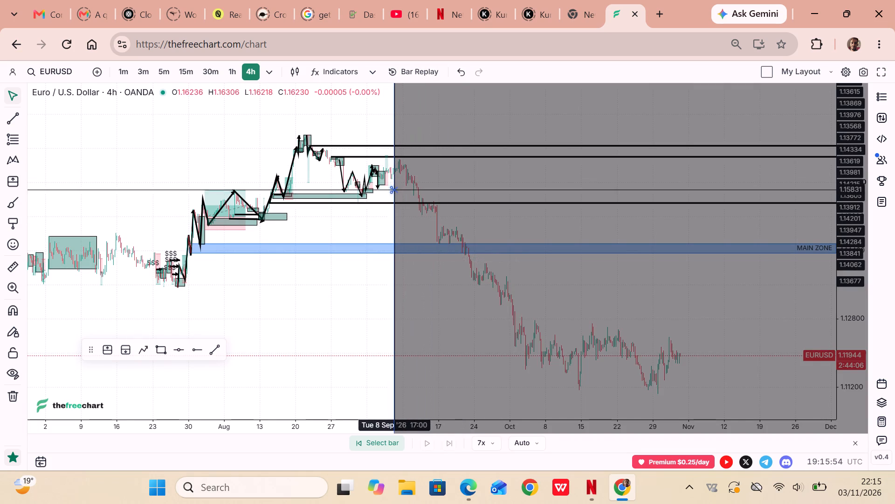
pyautogui.click(391, 192)
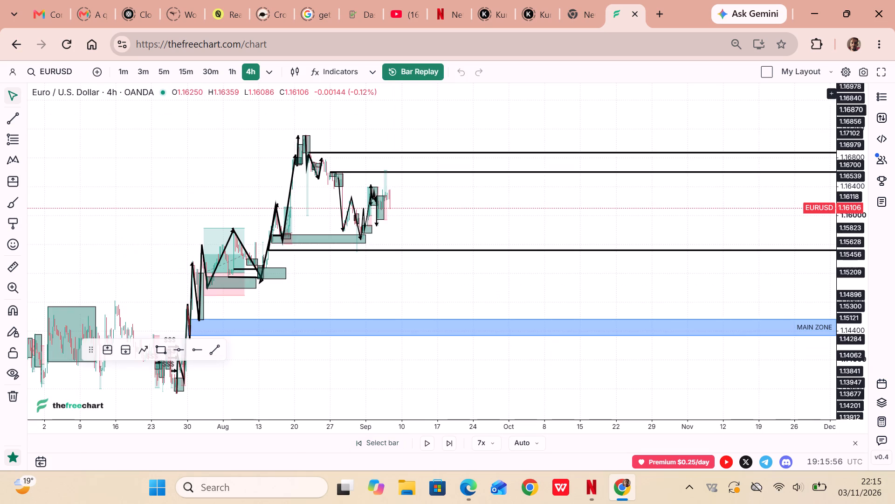
# Switch to the 1-hour timeframe, play the replay, and pause it once the candles reach about 12 September.
pyautogui.click(231, 77)
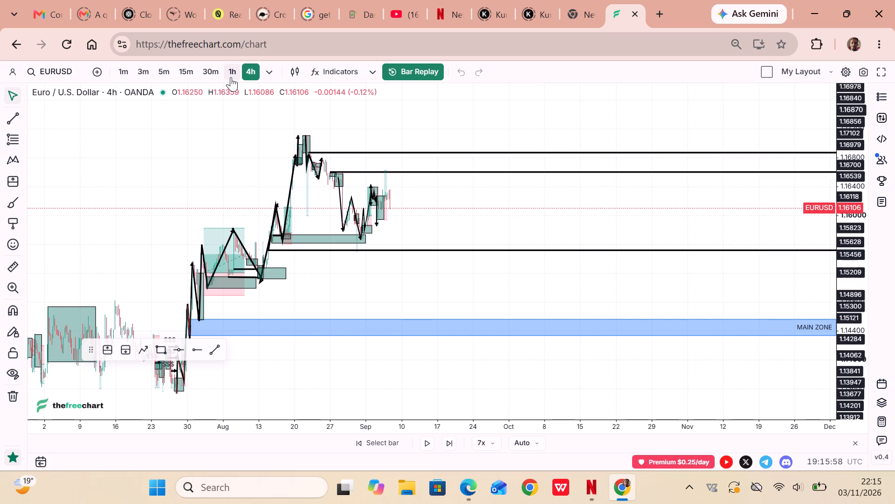
pyautogui.moveTo(452, 244); pyautogui.dragTo(489, 245)
pyautogui.moveTo(592, 427); pyautogui.dragTo(527, 429)
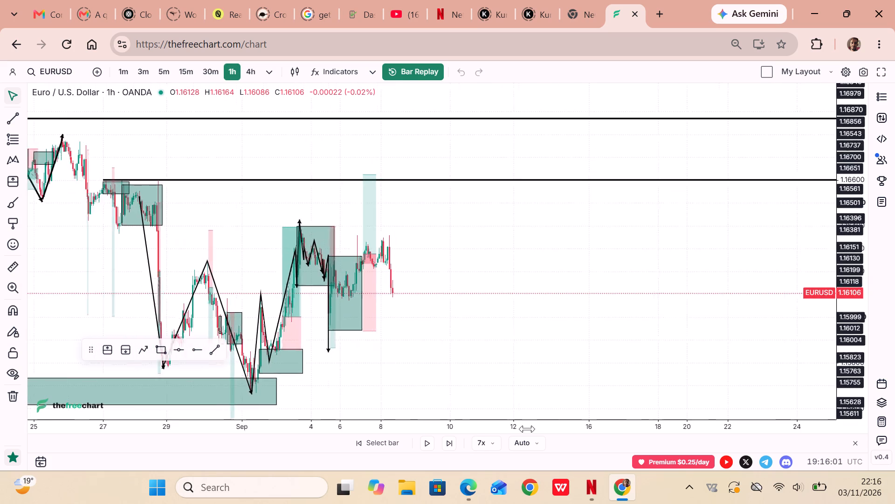
pyautogui.moveTo(527, 429); pyautogui.dragTo(496, 431)
pyautogui.click(433, 436)
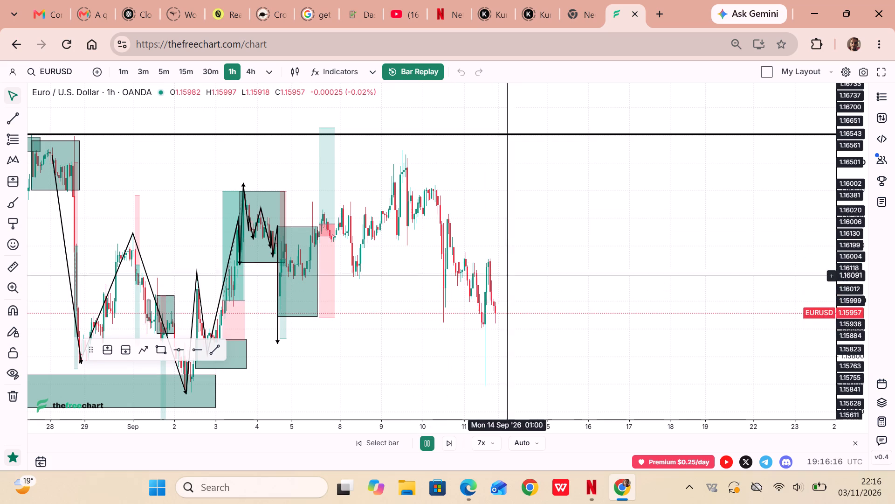
pyautogui.click(427, 442)
# Examine the replayed 1-hour price action between early September and 12 September against the existing zones and swing paths.
pyautogui.moveTo(566, 311); pyautogui.dragTo(751, 259)
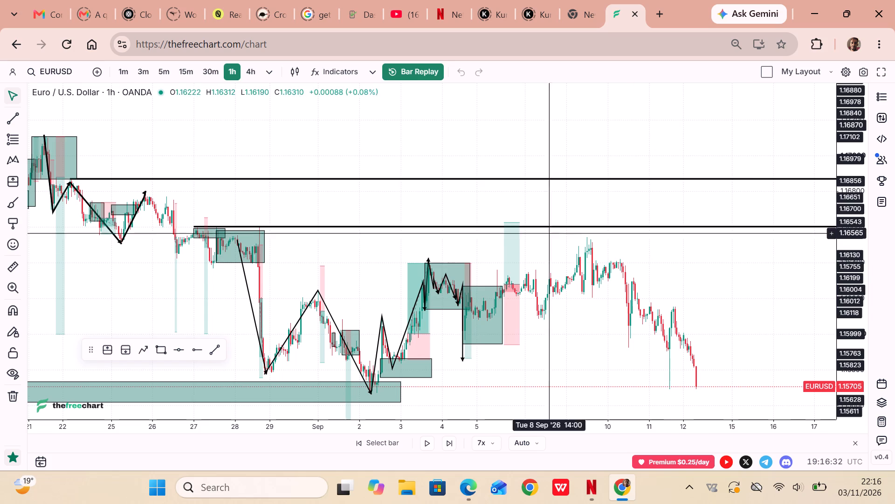
pyautogui.moveTo(542, 426); pyautogui.dragTo(498, 430)
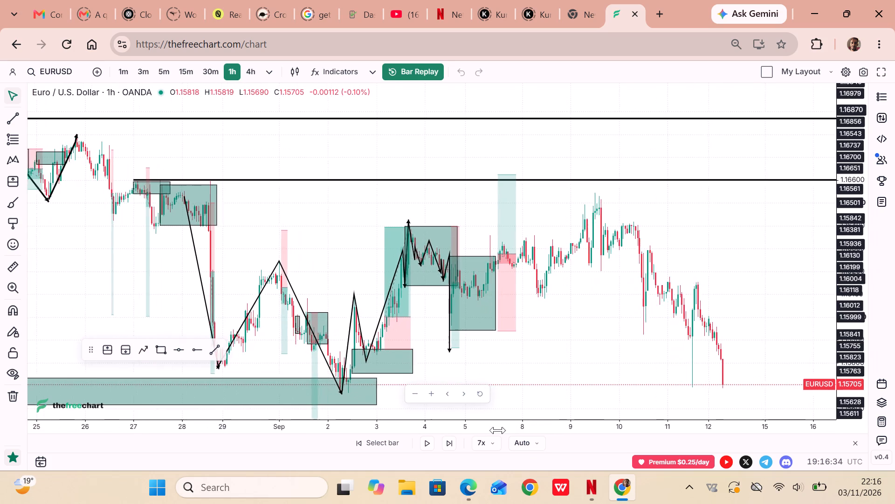
pyautogui.moveTo(498, 430); pyautogui.dragTo(495, 430)
pyautogui.moveTo(495, 430); pyautogui.dragTo(468, 436)
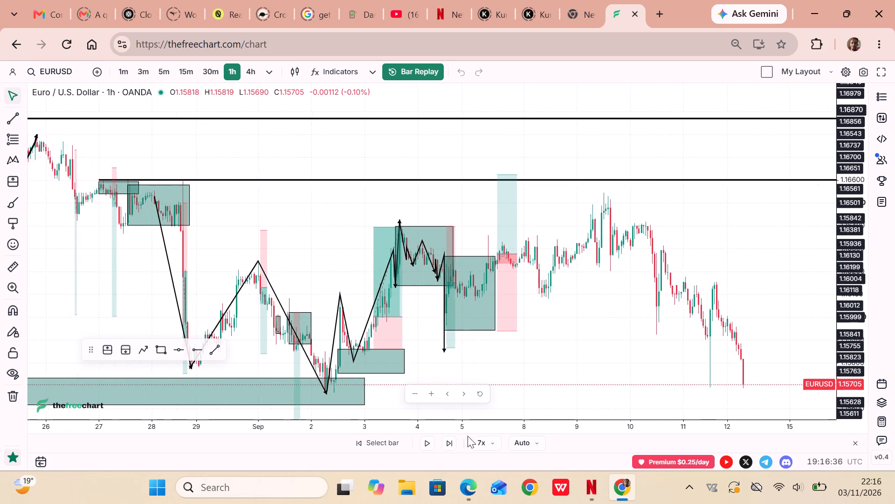
pyautogui.moveTo(468, 436); pyautogui.dragTo(424, 436)
pyautogui.moveTo(593, 291); pyautogui.dragTo(424, 311)
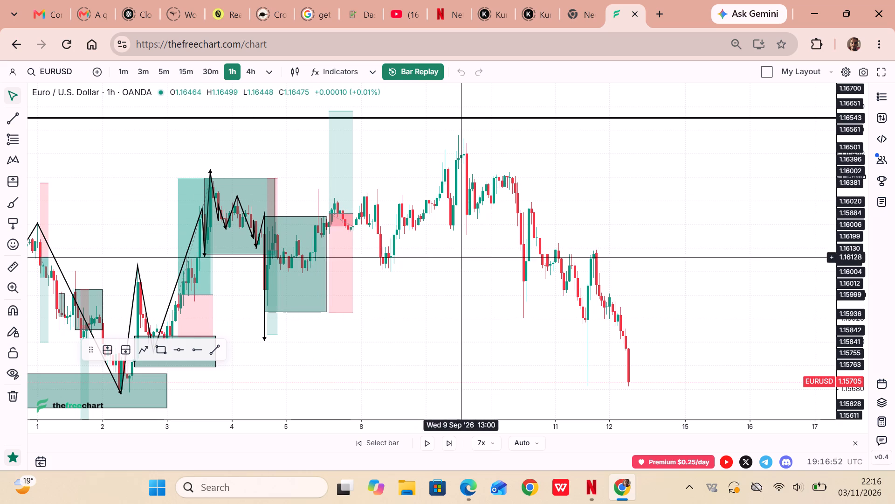
pyautogui.moveTo(511, 425); pyautogui.dragTo(406, 432)
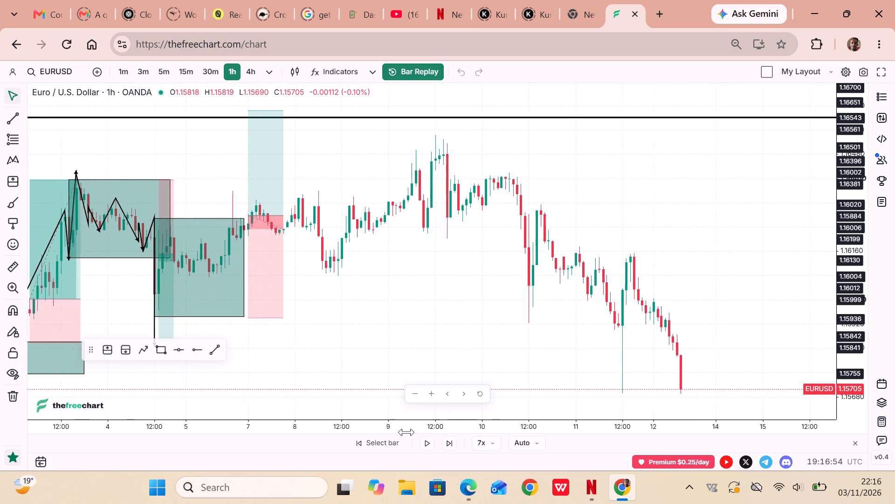
pyautogui.moveTo(406, 432); pyautogui.dragTo(405, 432)
pyautogui.moveTo(301, 332); pyautogui.dragTo(404, 311)
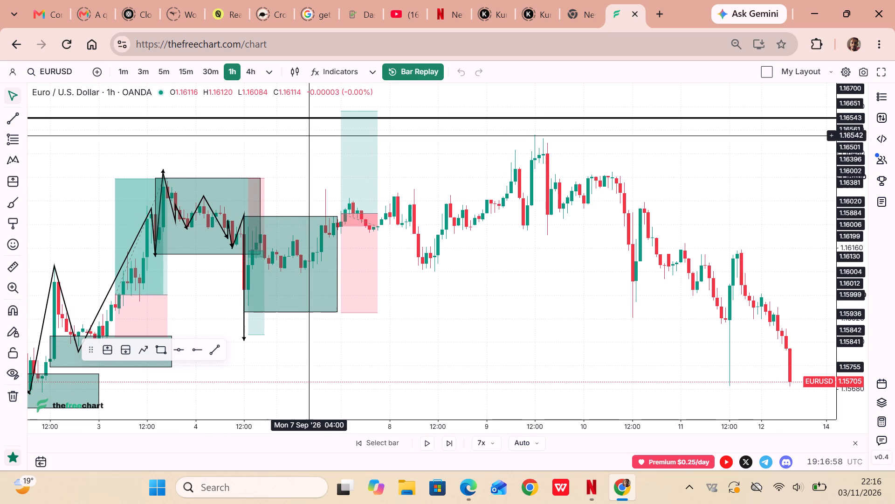
pyautogui.moveTo(316, 151); pyautogui.dragTo(359, 154)
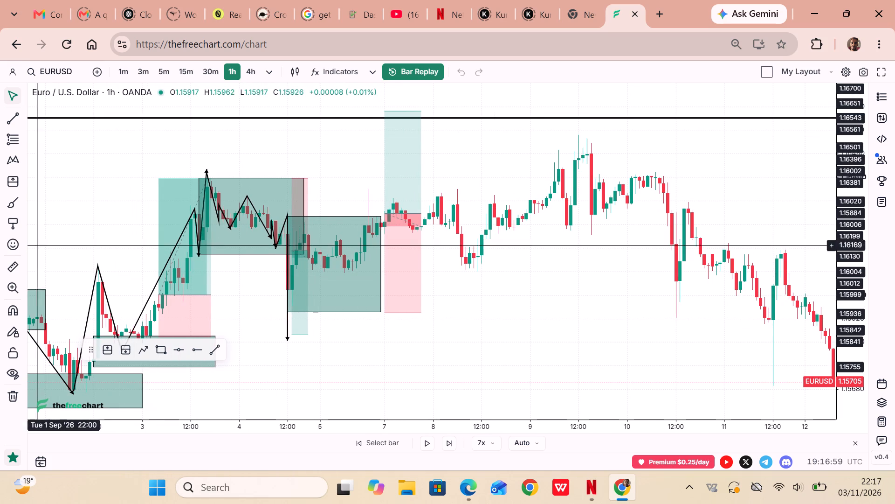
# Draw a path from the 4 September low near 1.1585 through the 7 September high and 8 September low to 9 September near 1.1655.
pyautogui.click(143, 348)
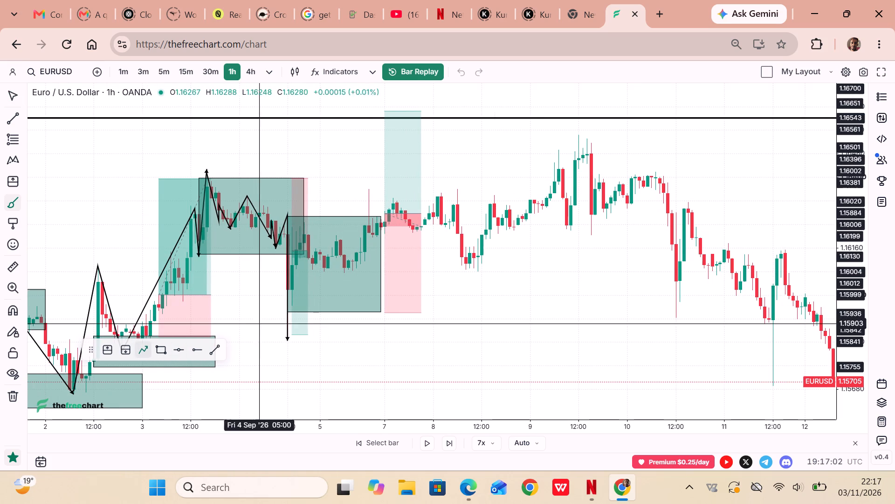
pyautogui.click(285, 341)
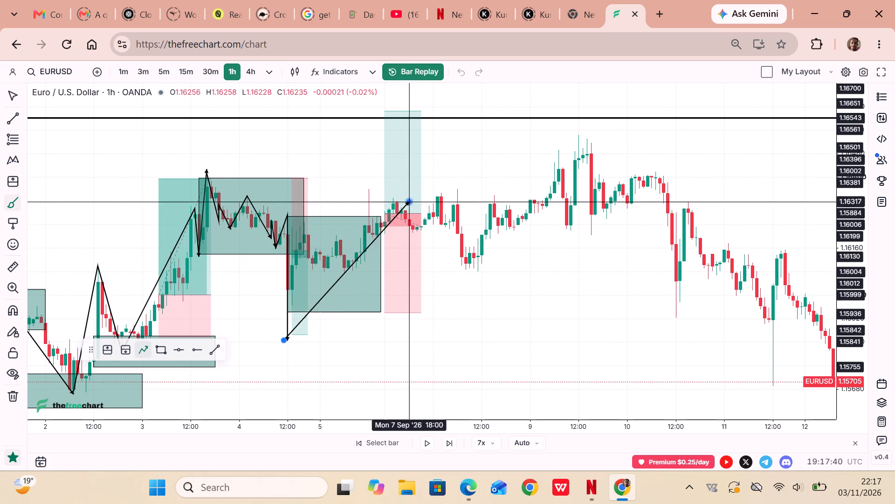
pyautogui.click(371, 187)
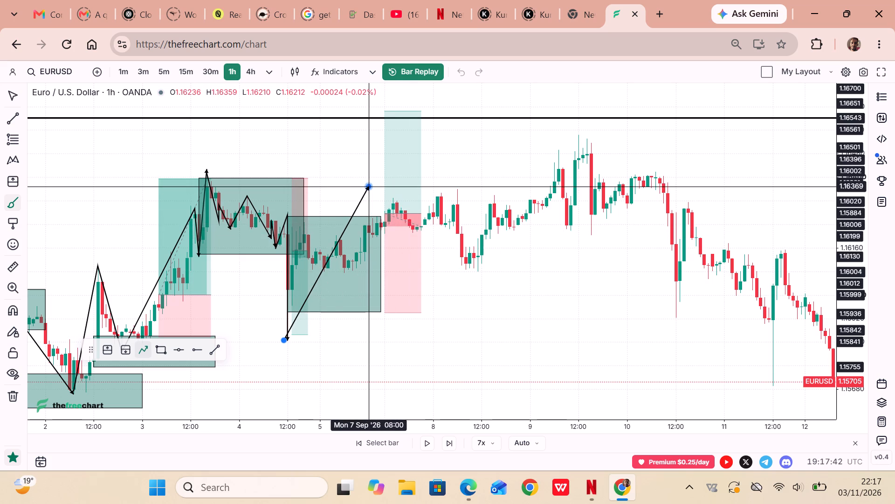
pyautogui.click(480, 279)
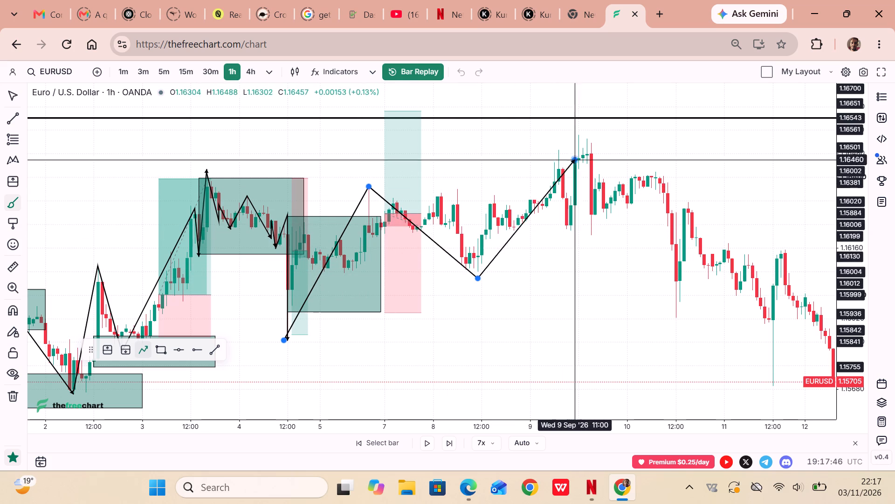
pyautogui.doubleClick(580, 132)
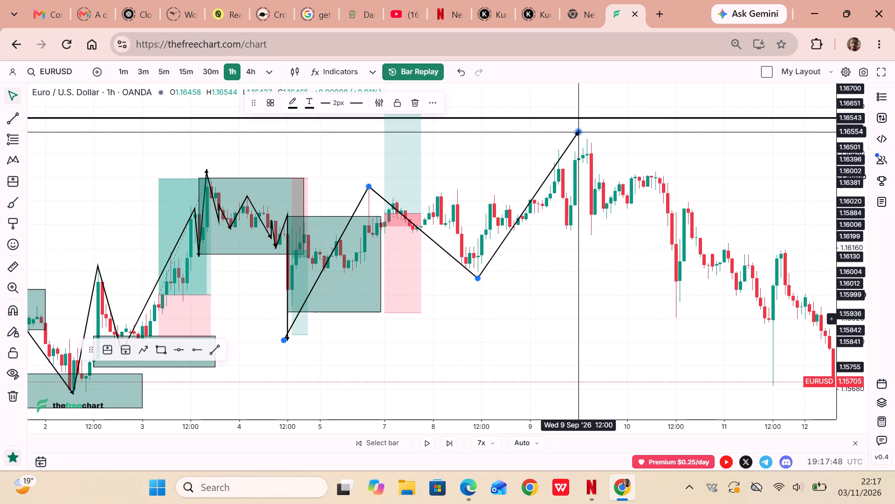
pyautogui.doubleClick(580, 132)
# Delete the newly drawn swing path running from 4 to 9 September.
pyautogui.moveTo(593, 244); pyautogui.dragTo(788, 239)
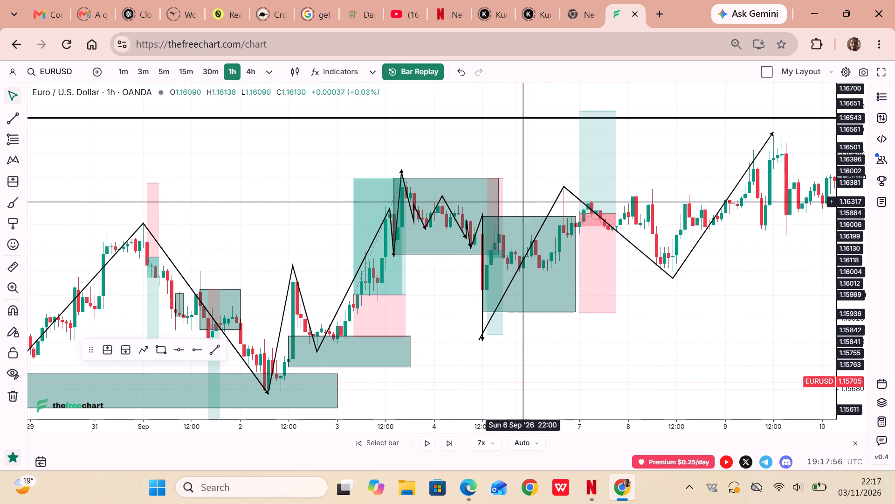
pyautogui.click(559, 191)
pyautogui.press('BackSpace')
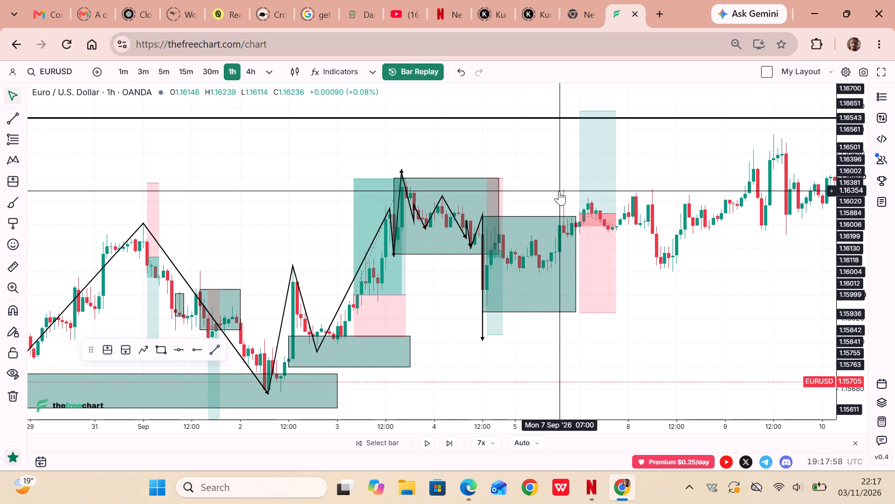
# Delete the five old path drawings that trace the minor price swings between 2 and 4 September.
pyautogui.click(444, 203)
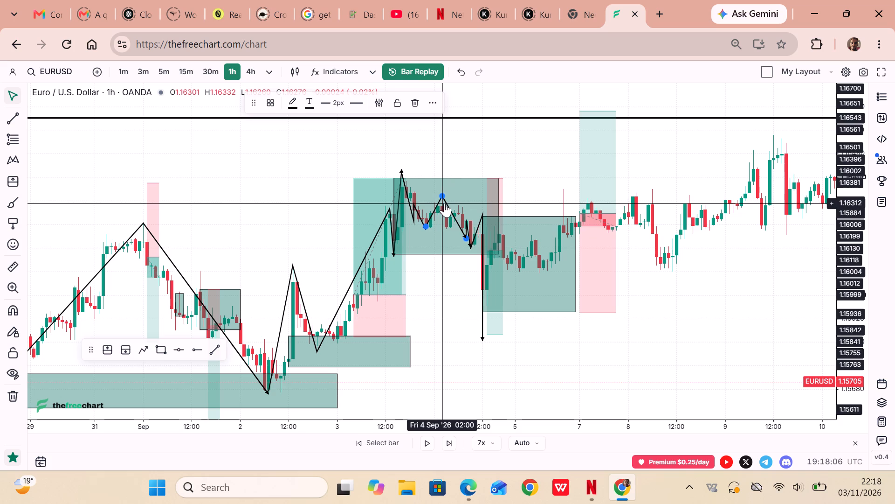
pyautogui.press('BackSpace')
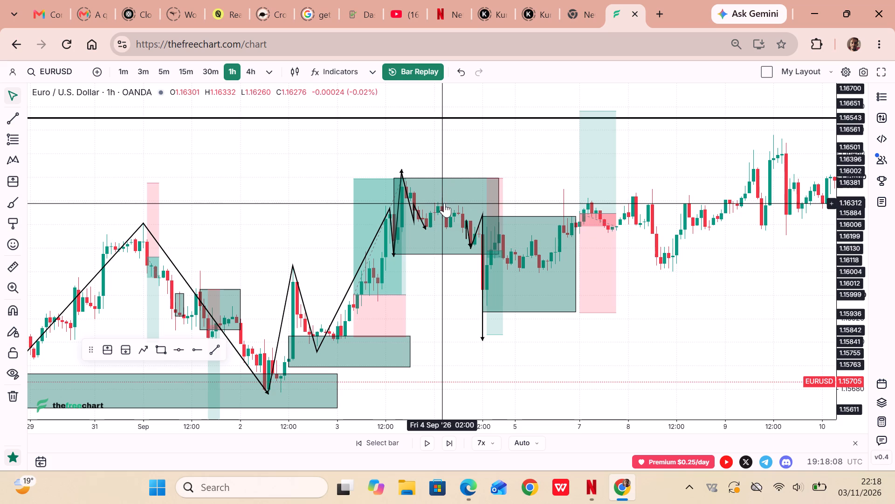
pyautogui.click(419, 217)
pyautogui.press('BackSpace')
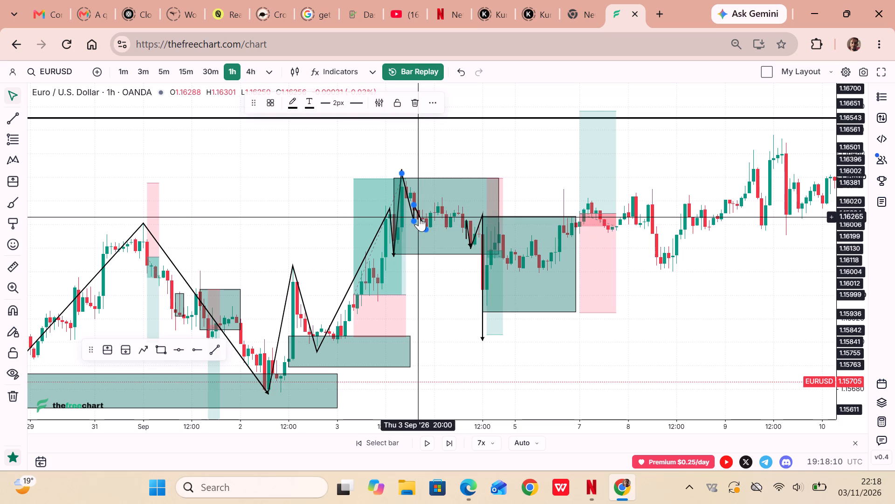
pyautogui.click(475, 235)
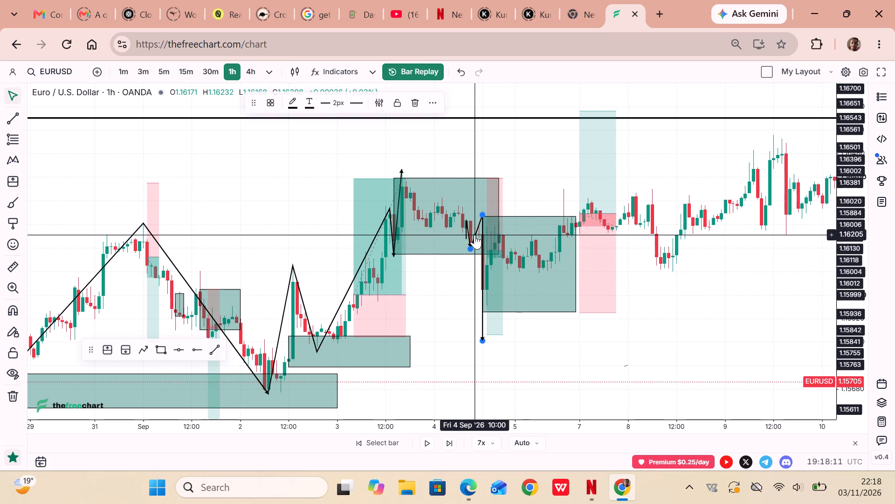
pyautogui.press('BackSpace')
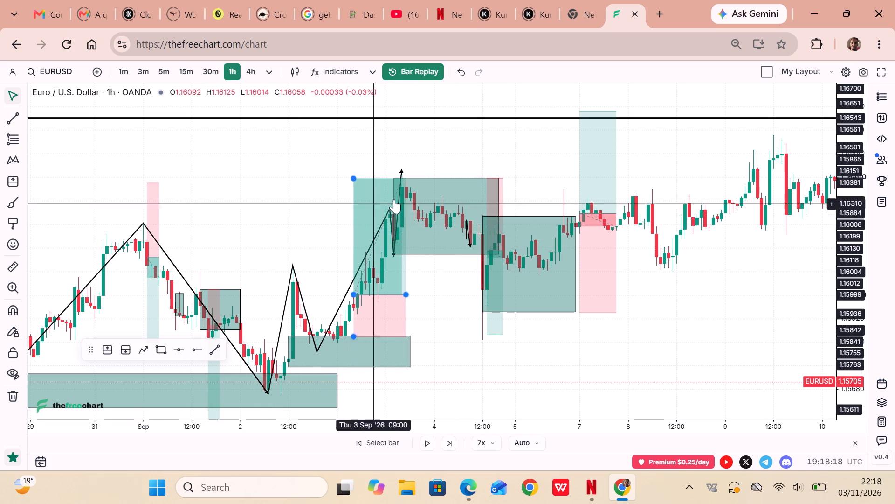
pyautogui.click(388, 210)
pyautogui.press('BackSpace')
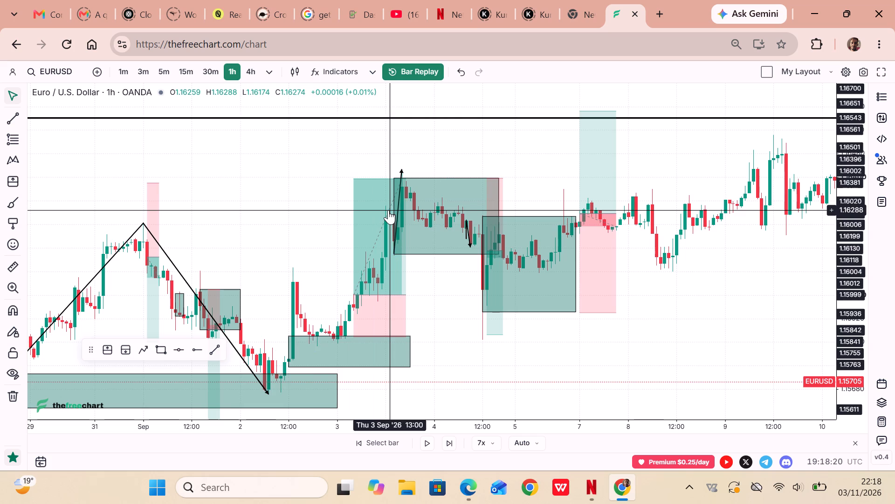
pyautogui.click(399, 224)
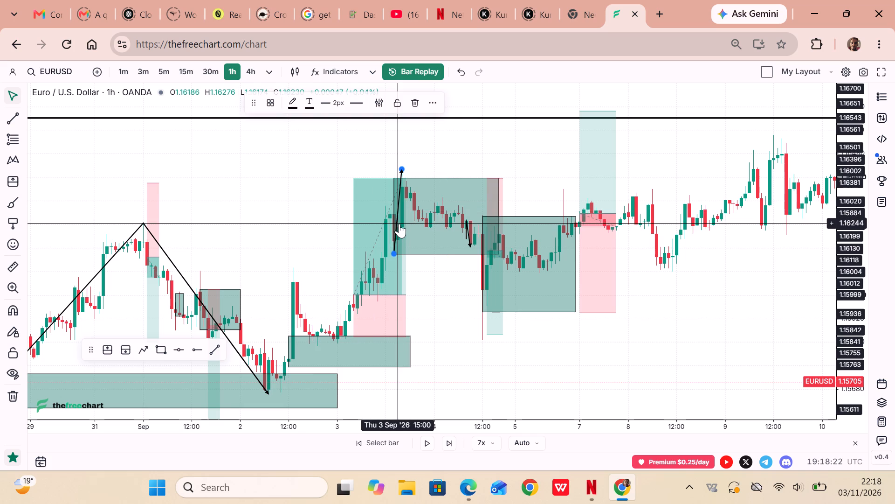
pyautogui.press('BackSpace')
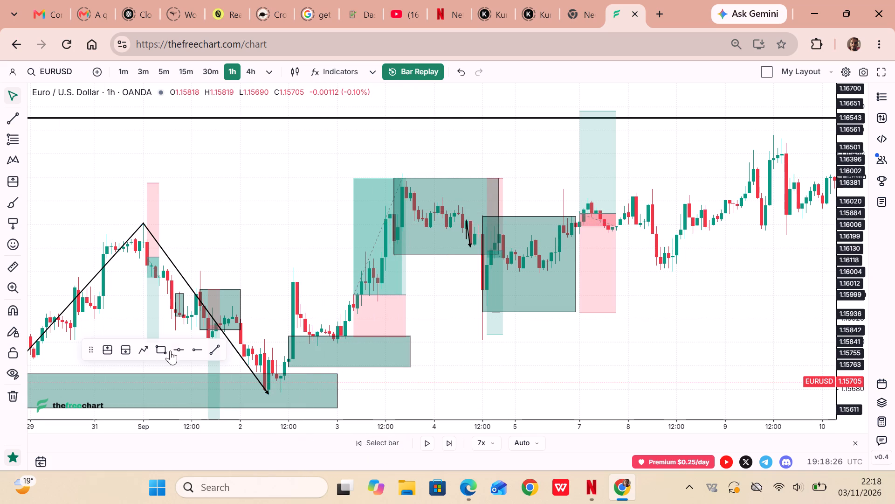
# Draw a path from the 2 September low through the 3 September high and 4 September low to the 9 September high near 1.1655.
pyautogui.click(139, 355)
pyautogui.click(265, 392)
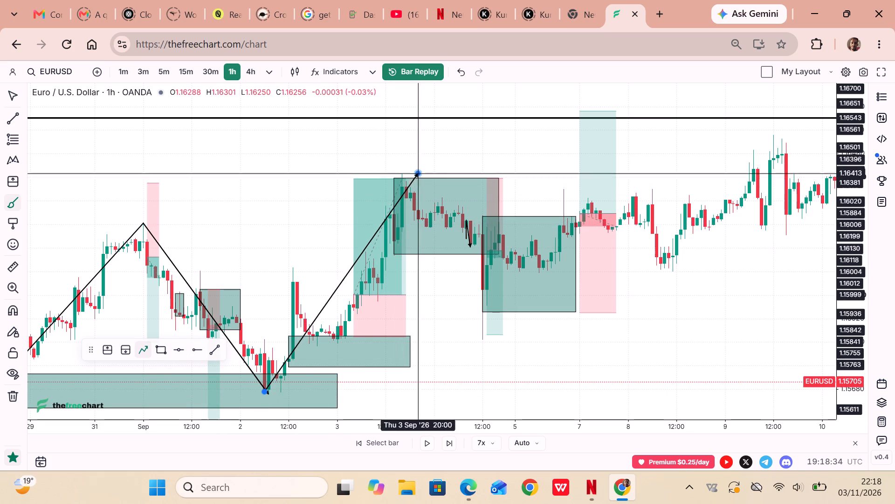
pyautogui.click(401, 172)
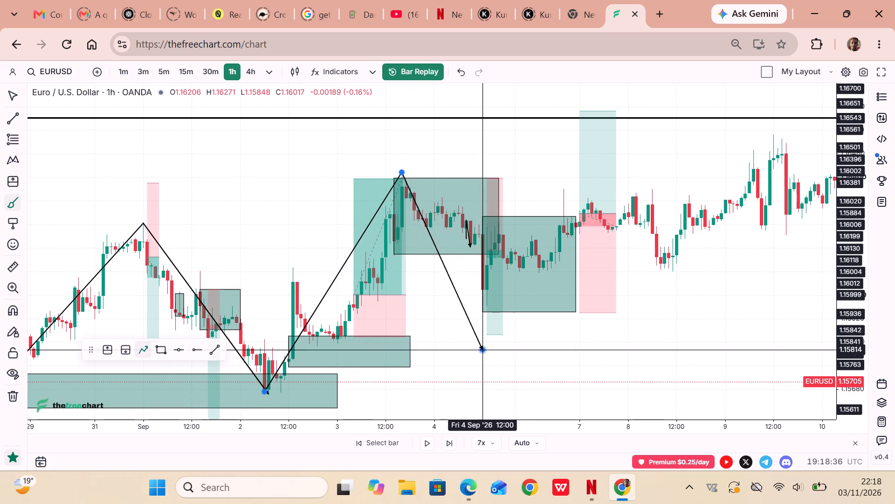
pyautogui.click(483, 341)
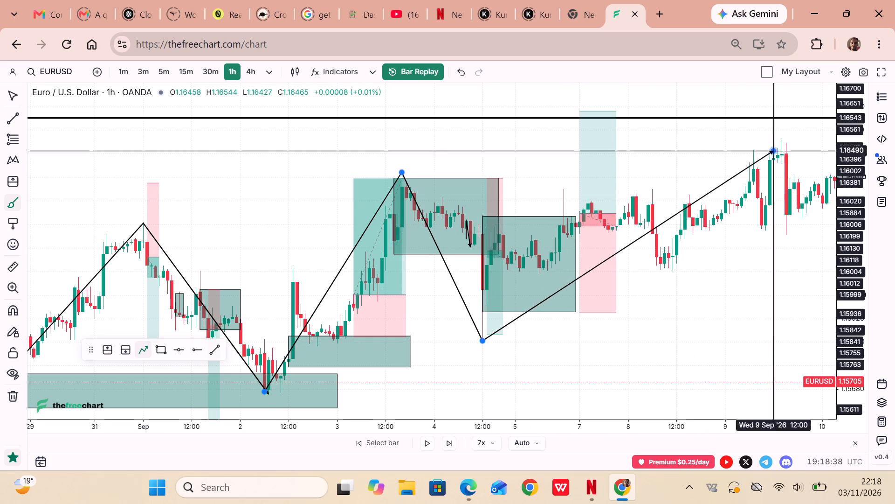
pyautogui.doubleClick(772, 134)
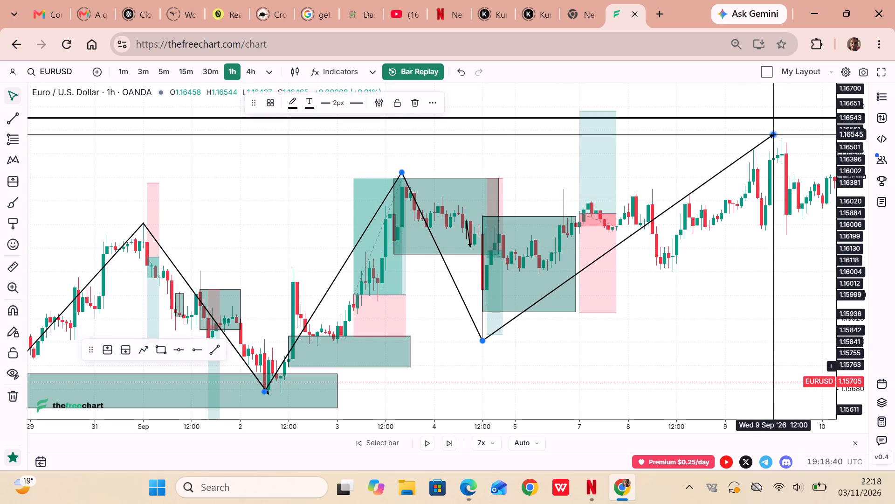
pyautogui.click(772, 134)
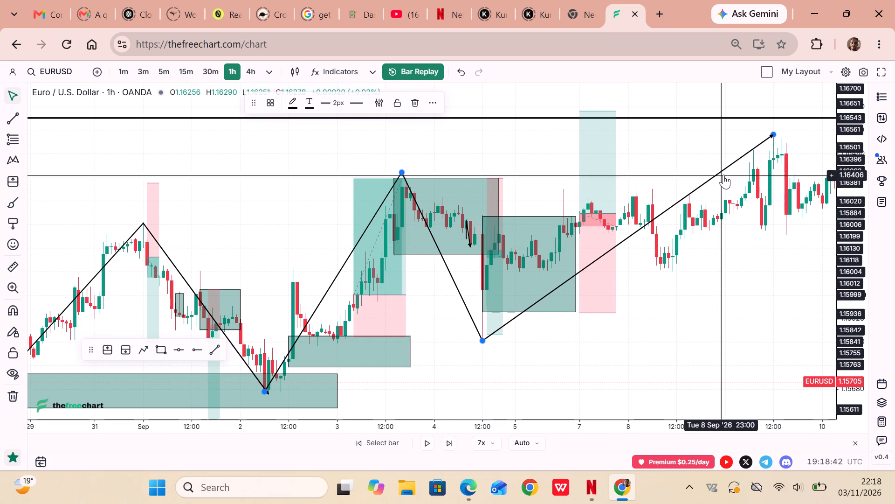
# Restart the bar replay from the 10 September 02:00 bar.
pyautogui.moveTo(730, 134); pyautogui.dragTo(530, 169)
pyautogui.moveTo(514, 169); pyautogui.dragTo(417, 161)
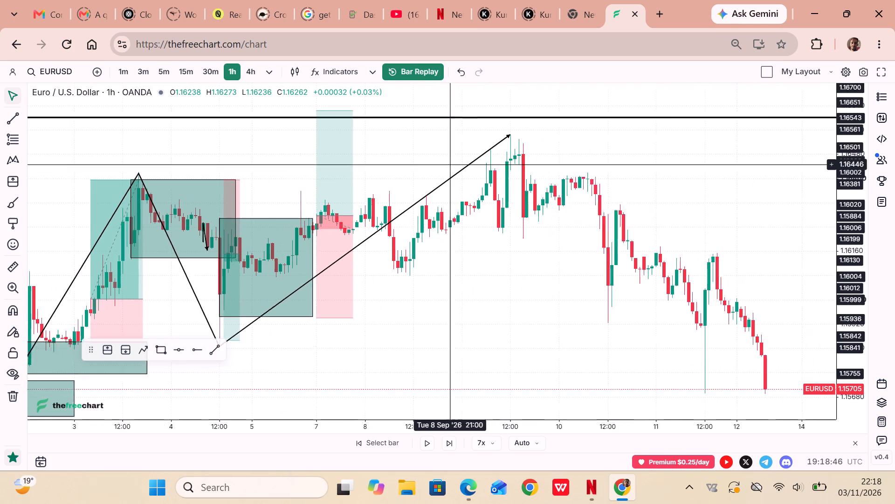
pyautogui.moveTo(417, 161); pyautogui.dragTo(416, 161)
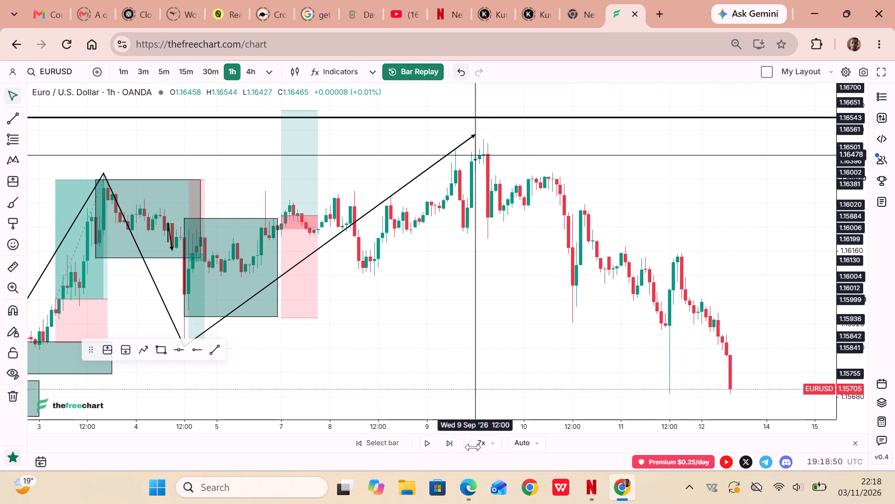
pyautogui.click(389, 448)
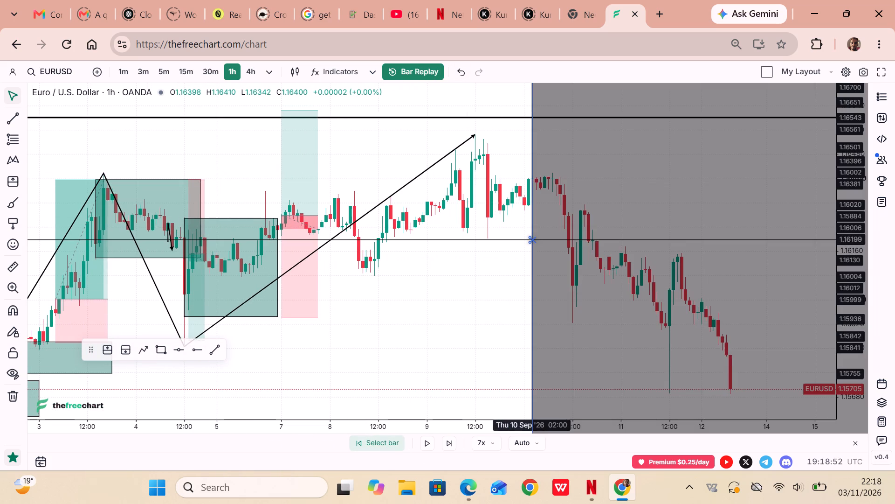
pyautogui.click(532, 240)
# Extend the 4 September zone rectangle to 10 September 09:00 and lower its bottom edge to about 1.1587.
pyautogui.moveTo(532, 240); pyautogui.dragTo(655, 205)
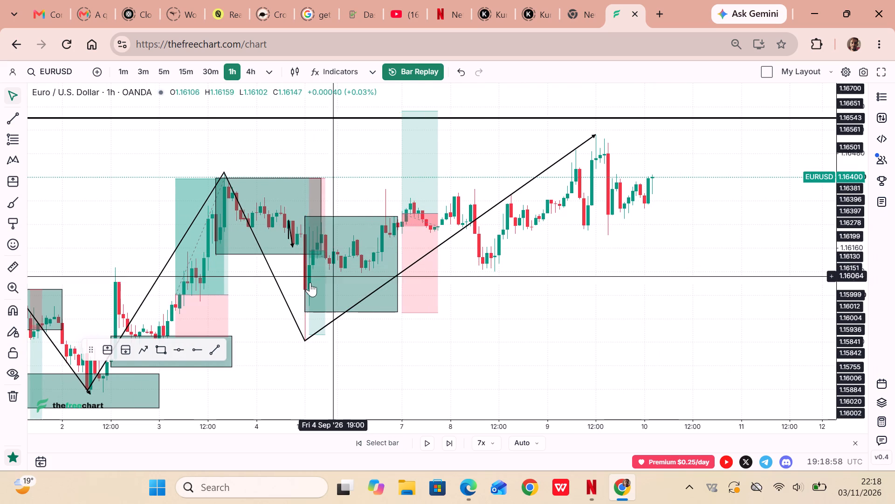
pyautogui.moveTo(397, 263); pyautogui.dragTo(595, 275)
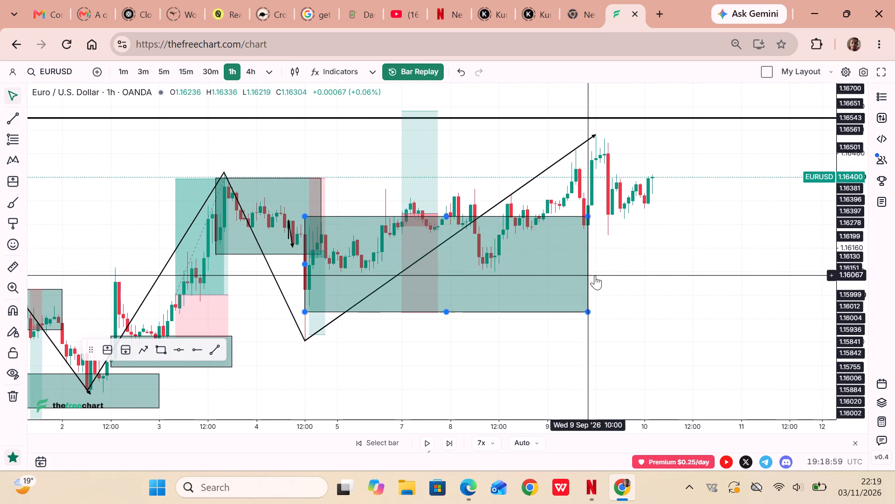
pyautogui.moveTo(595, 275); pyautogui.dragTo(679, 266)
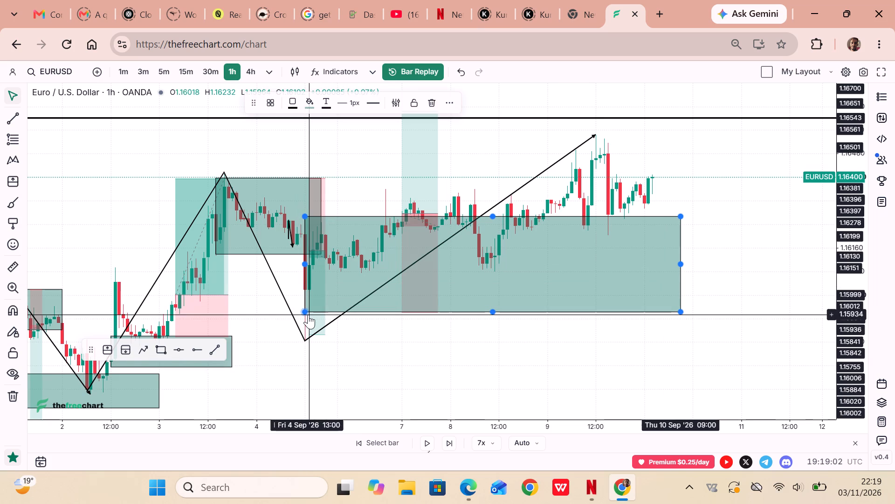
pyautogui.moveTo(306, 313); pyautogui.dragTo(307, 329)
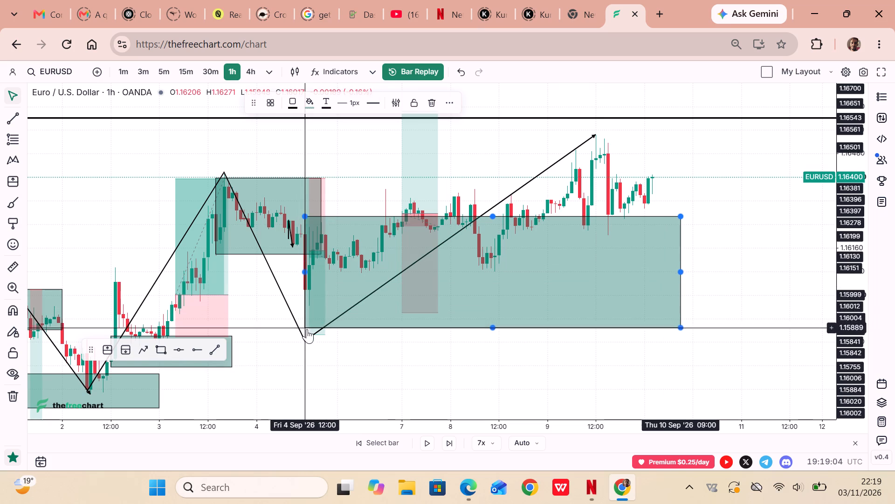
pyautogui.moveTo(307, 329); pyautogui.dragTo(307, 335)
# Switch the chart to the 15-minute timeframe.
pyautogui.moveTo(760, 147); pyautogui.dragTo(777, 143)
pyautogui.click(184, 74)
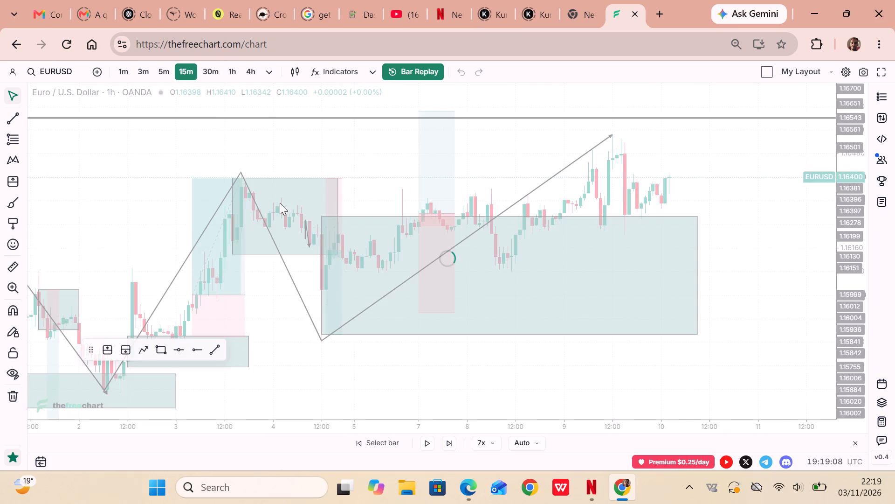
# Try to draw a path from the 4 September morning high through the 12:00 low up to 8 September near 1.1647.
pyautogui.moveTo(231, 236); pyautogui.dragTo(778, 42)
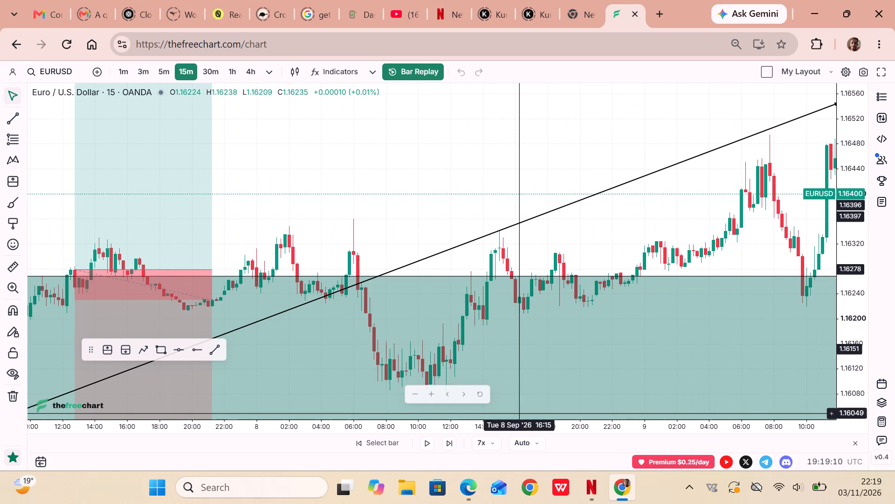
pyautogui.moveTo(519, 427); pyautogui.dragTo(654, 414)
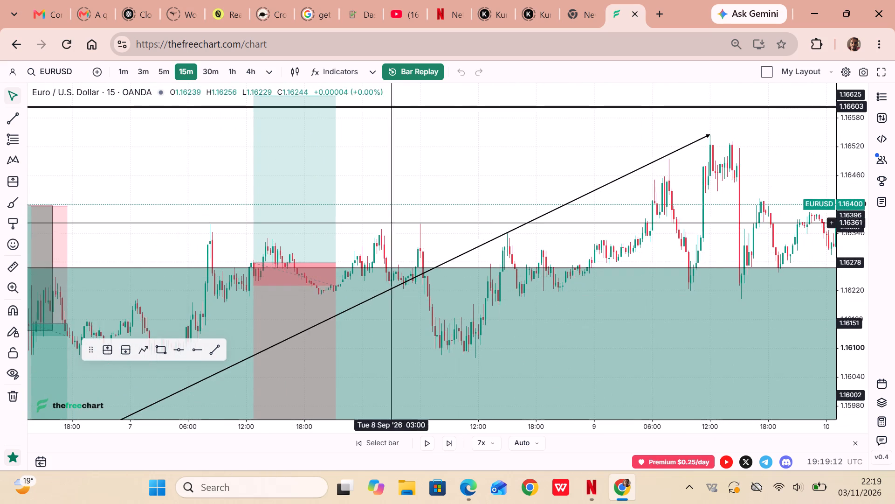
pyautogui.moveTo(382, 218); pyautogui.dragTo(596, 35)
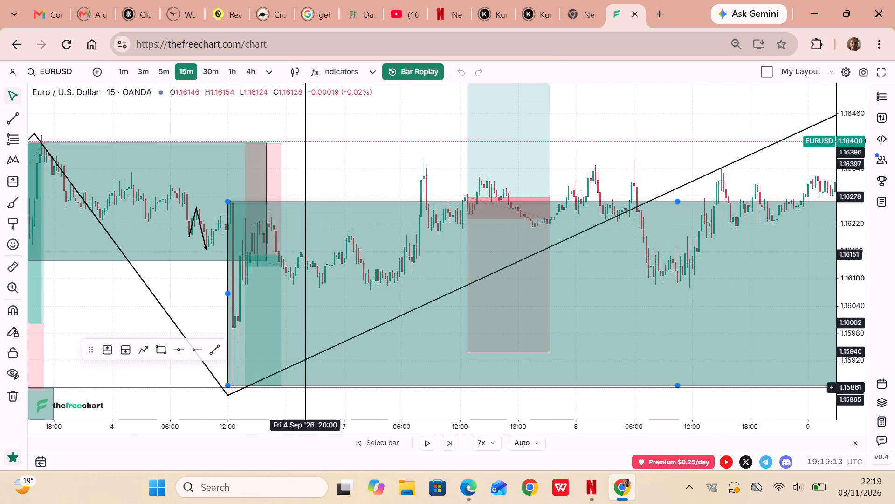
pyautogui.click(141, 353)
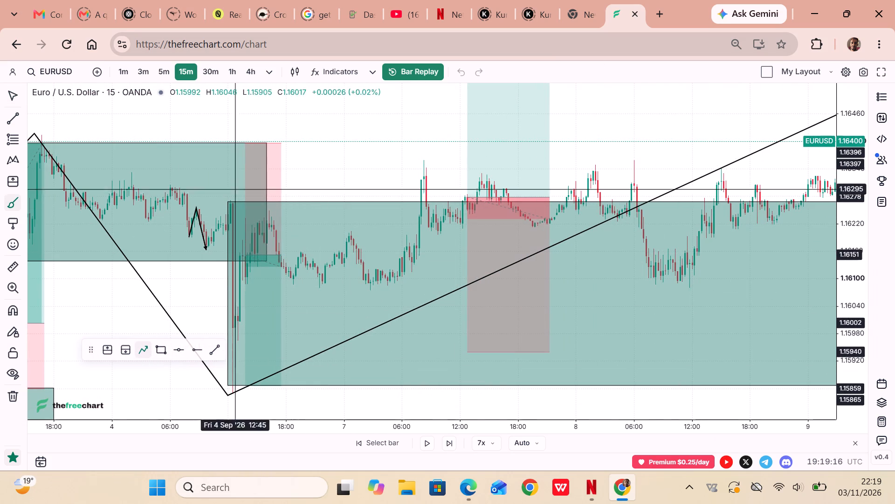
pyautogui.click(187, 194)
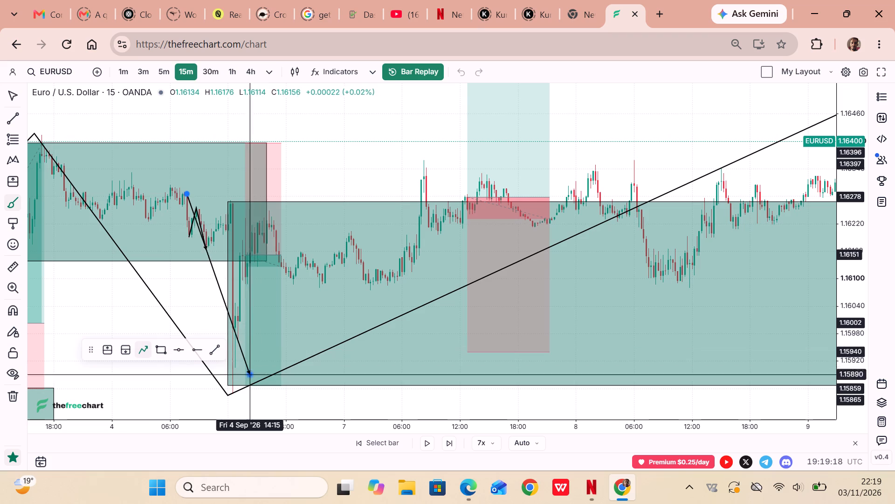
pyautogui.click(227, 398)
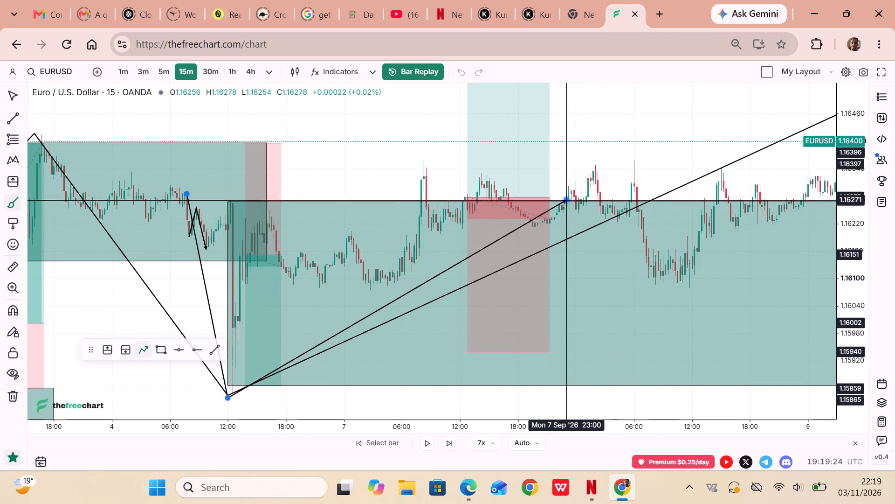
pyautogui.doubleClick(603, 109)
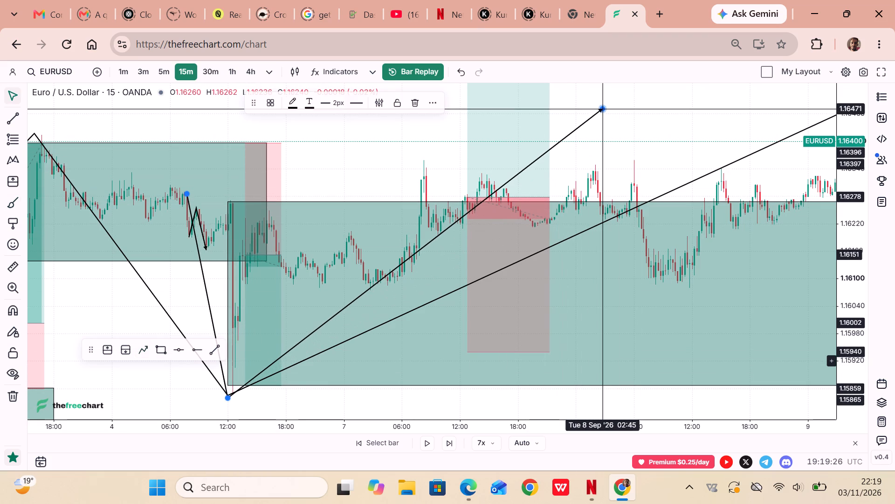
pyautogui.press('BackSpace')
# Delete the short zigzag path over the 4 September morning price swing.
pyautogui.moveTo(339, 149); pyautogui.dragTo(473, 120)
pyautogui.click(331, 223)
pyautogui.press('BackSpace')
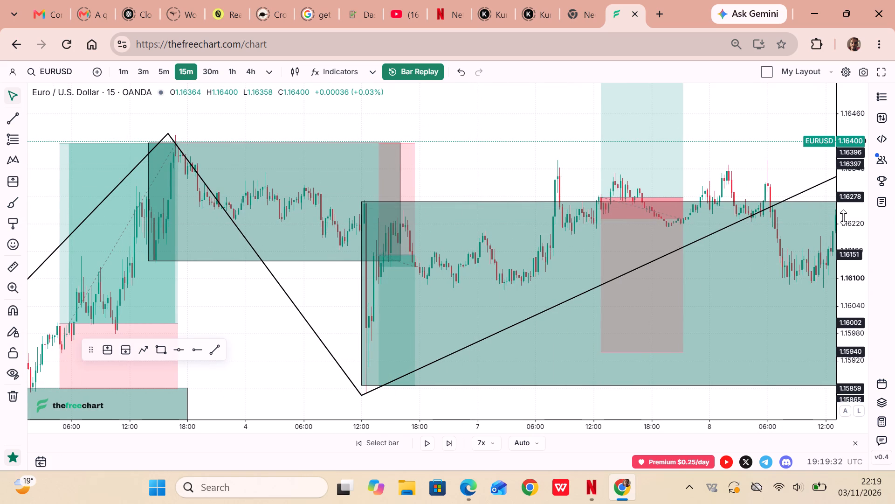
# Start a path at the 3 September high near 1.1643, tracing the intermediate swings down to the 4 September low near 1.1585.
pyautogui.moveTo(844, 216); pyautogui.dragTo(853, 298)
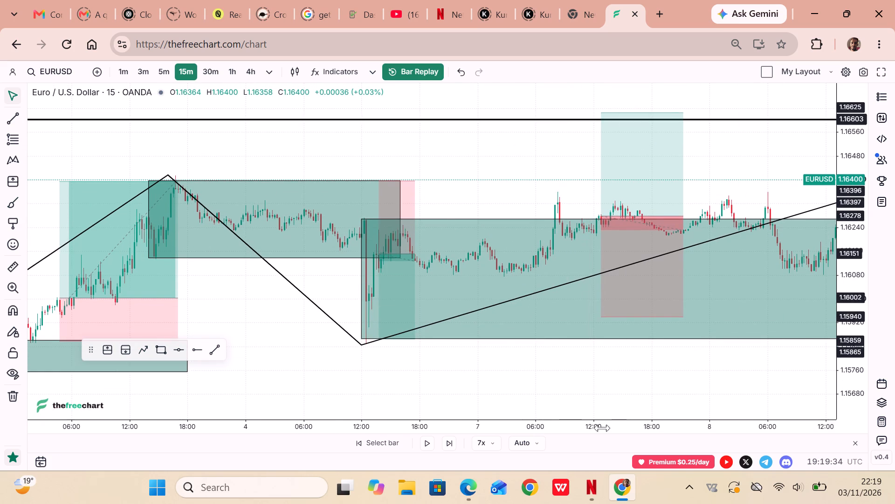
pyautogui.moveTo(602, 428); pyautogui.dragTo(674, 419)
pyautogui.moveTo(717, 384); pyautogui.dragTo(556, 393)
pyautogui.moveTo(556, 393); pyautogui.dragTo(510, 379)
pyautogui.click(143, 347)
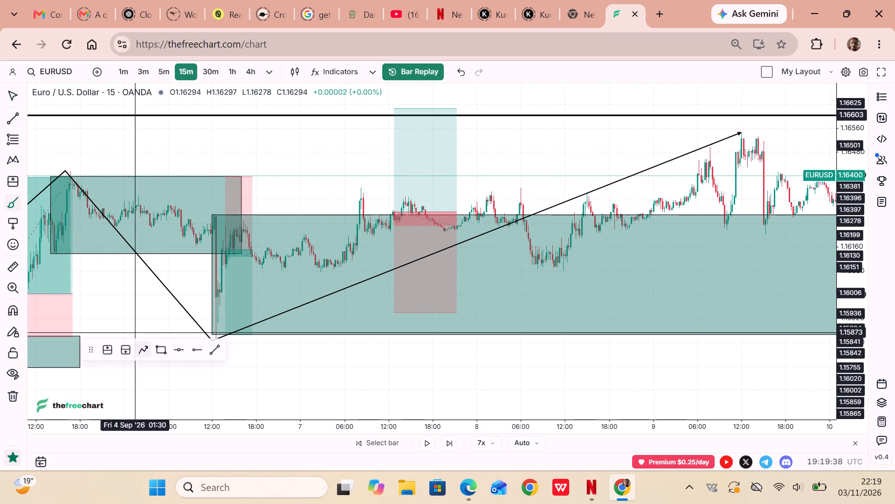
pyautogui.click(67, 167)
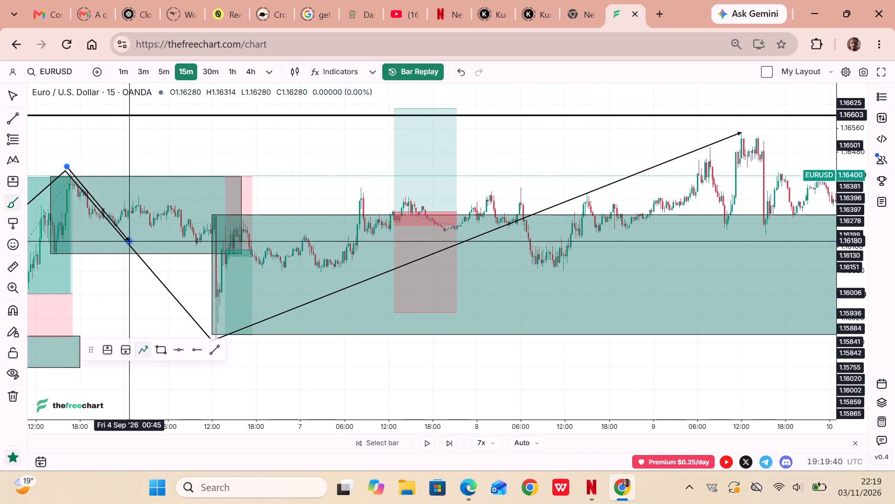
pyautogui.click(110, 230)
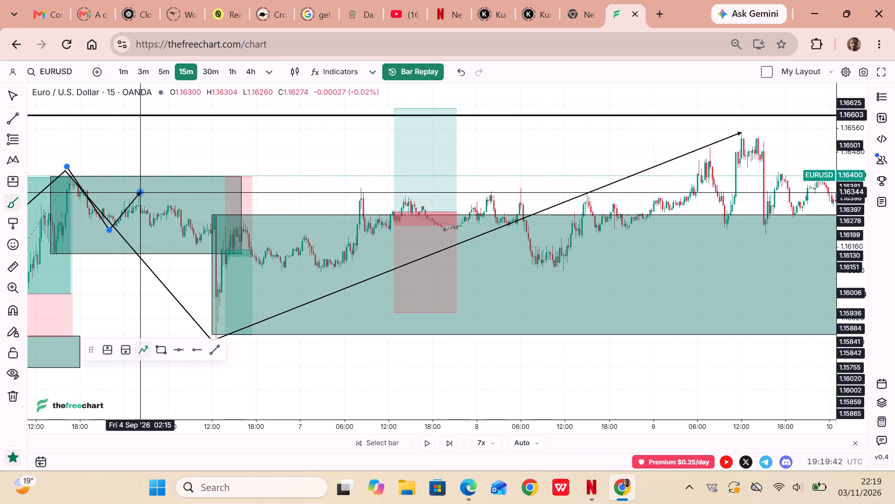
pyautogui.click(140, 191)
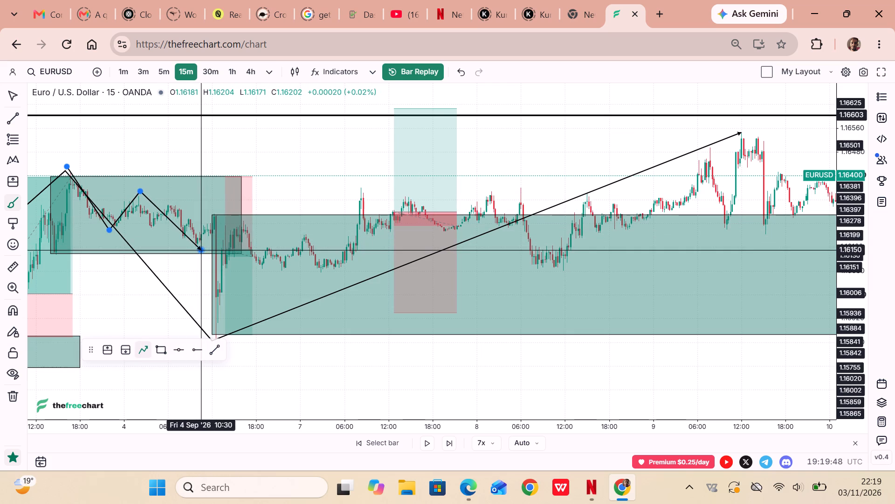
pyautogui.click(200, 248)
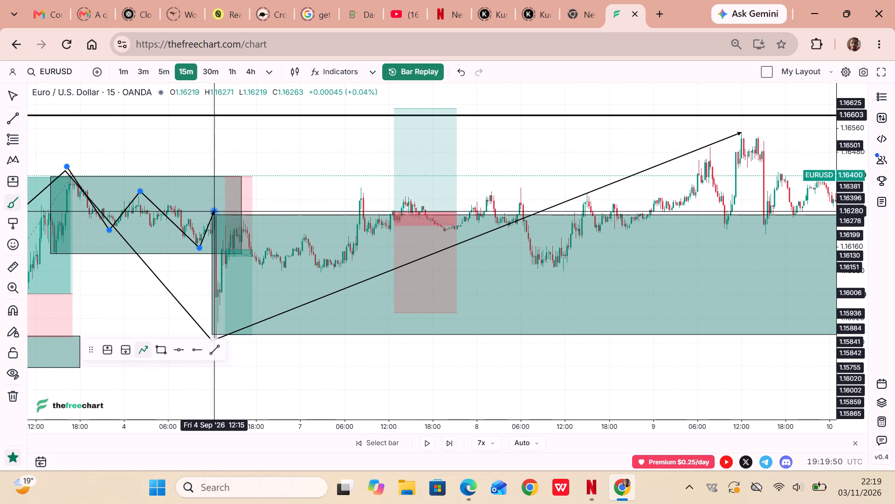
pyautogui.click(213, 211)
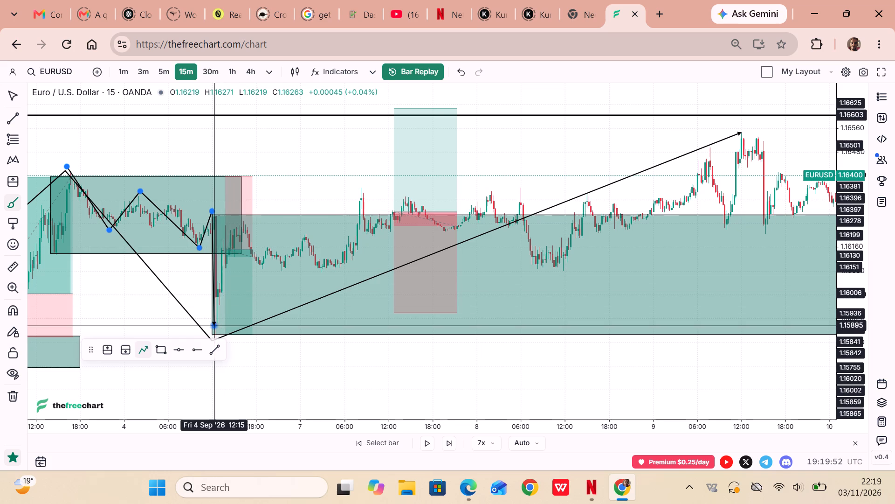
pyautogui.click(218, 340)
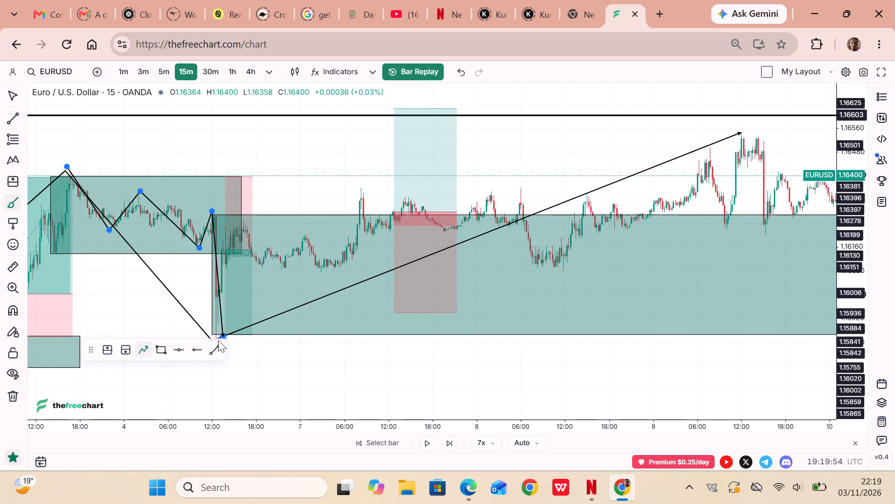
pyautogui.click(235, 340)
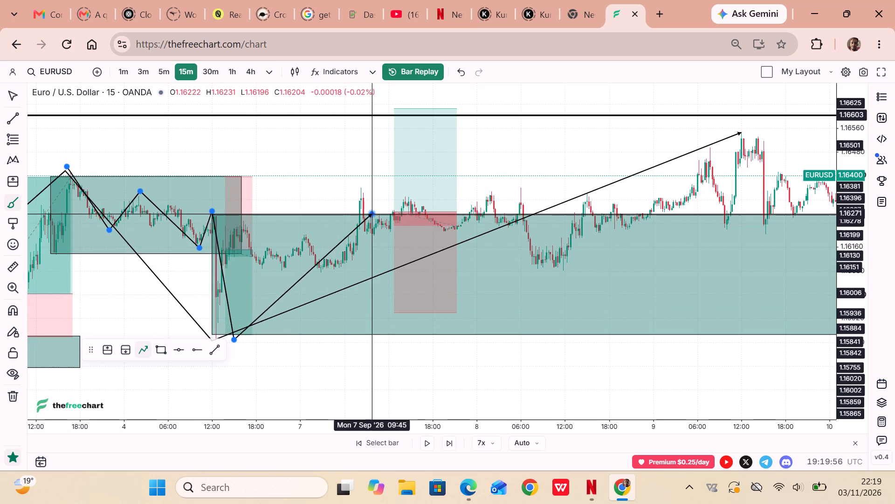
# Continue the path through the 7 September high, 8 September low and 9 September high near 1.1655, ending at the pullback near 1.1621.
pyautogui.click(360, 189)
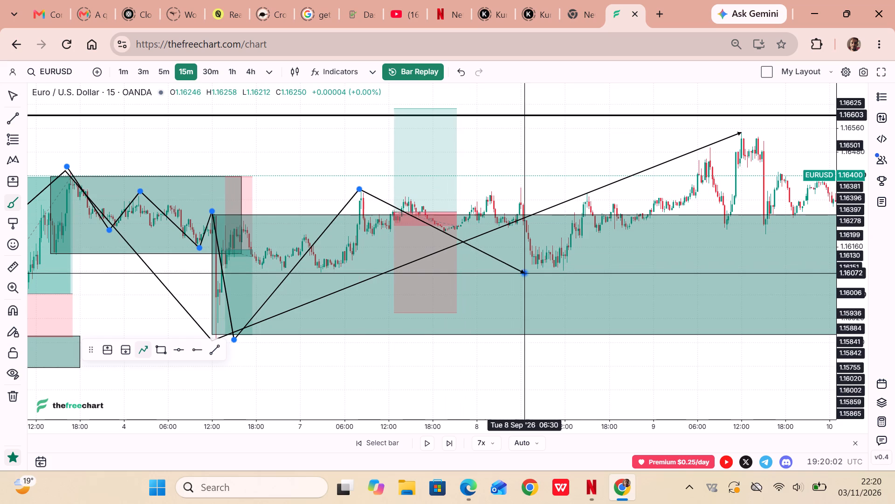
pyautogui.click(541, 273)
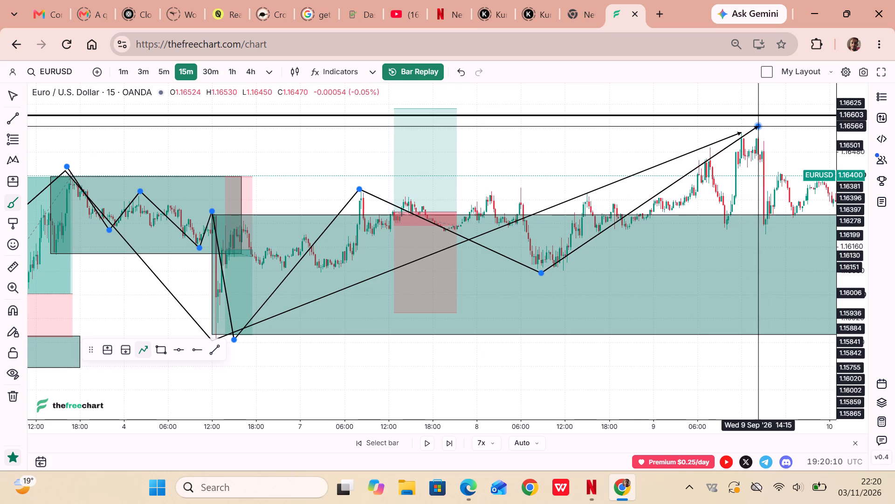
pyautogui.click(740, 131)
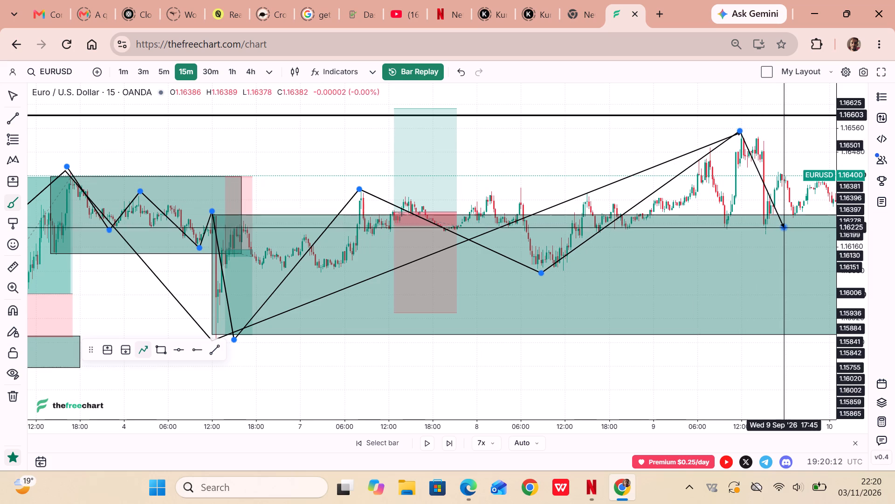
pyautogui.doubleClick(784, 233)
# Move the path's end point back up onto the 9 September high near 1.1655.
pyautogui.moveTo(779, 146); pyautogui.dragTo(594, 163)
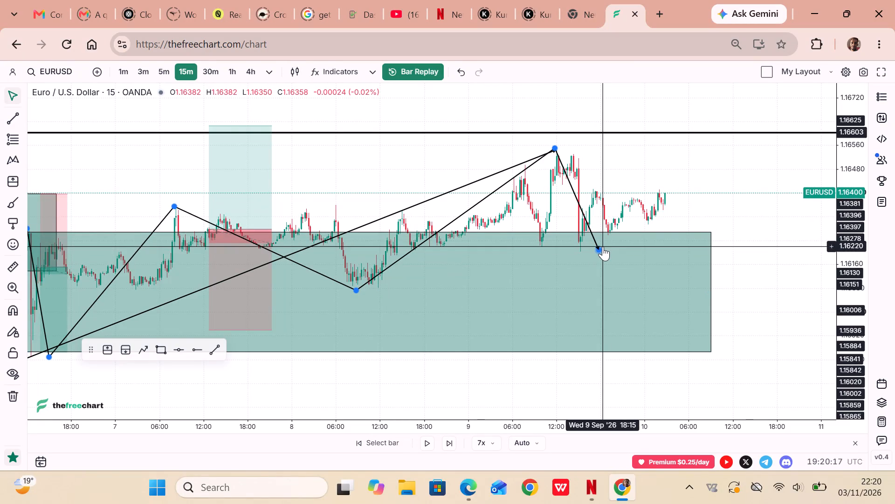
pyautogui.moveTo(603, 246); pyautogui.dragTo(558, 148)
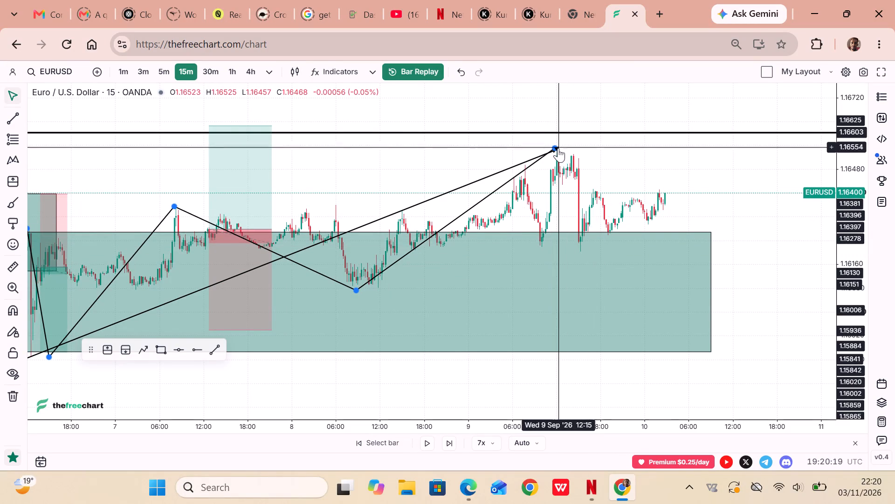
# Raise the end point of the path on the 9 September high slightly, to about 1.1656.
pyautogui.moveTo(558, 148); pyautogui.dragTo(558, 145)
pyautogui.moveTo(667, 165); pyautogui.dragTo(676, 164)
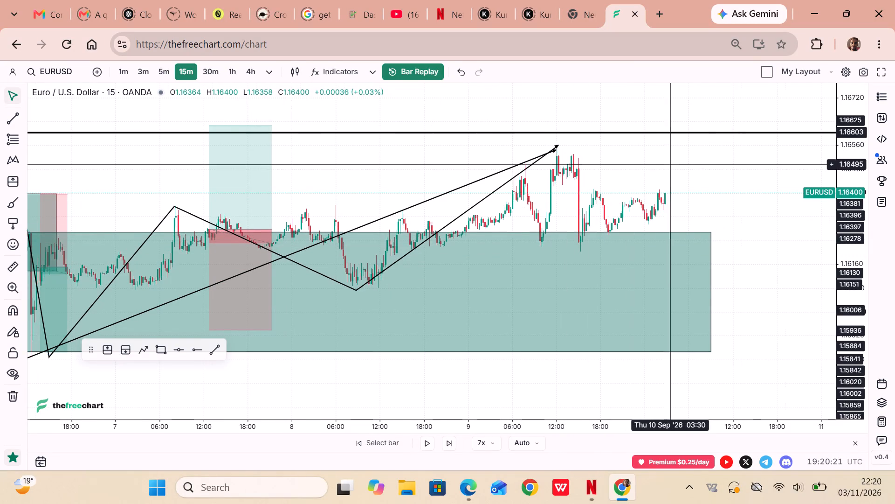
pyautogui.moveTo(676, 164); pyautogui.dragTo(687, 163)
# On the 1-hour chart, resize the 27–28 August upper zone to span about 1.1641 to 1.1659 and extend it to 9 September 22:00.
pyautogui.click(234, 76)
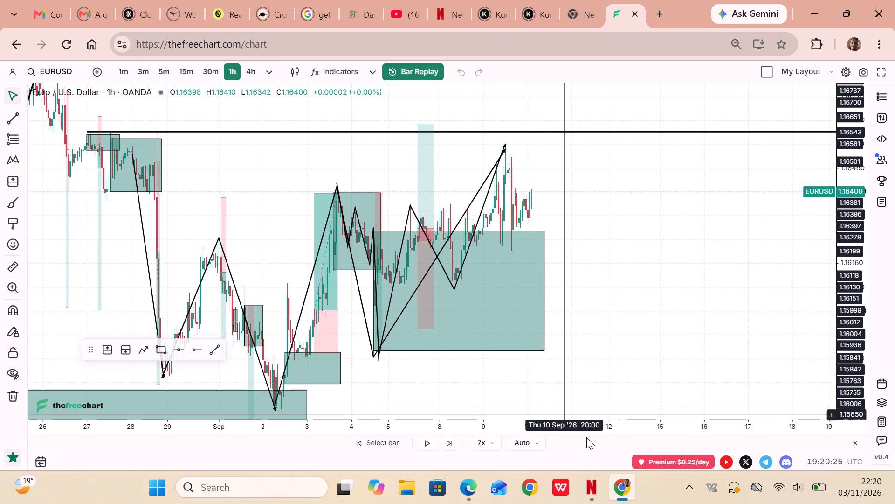
pyautogui.moveTo(552, 437); pyautogui.dragTo(509, 442)
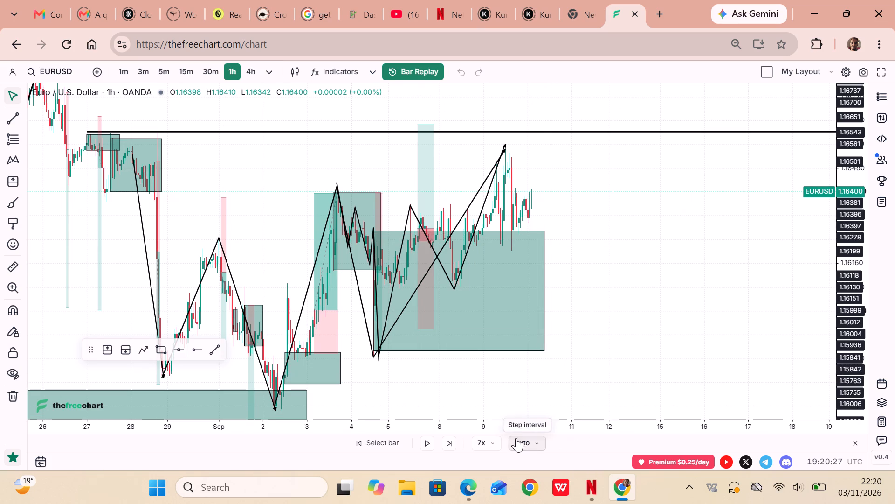
pyautogui.moveTo(530, 419); pyautogui.dragTo(435, 423)
pyautogui.moveTo(216, 181); pyautogui.dragTo(436, 181)
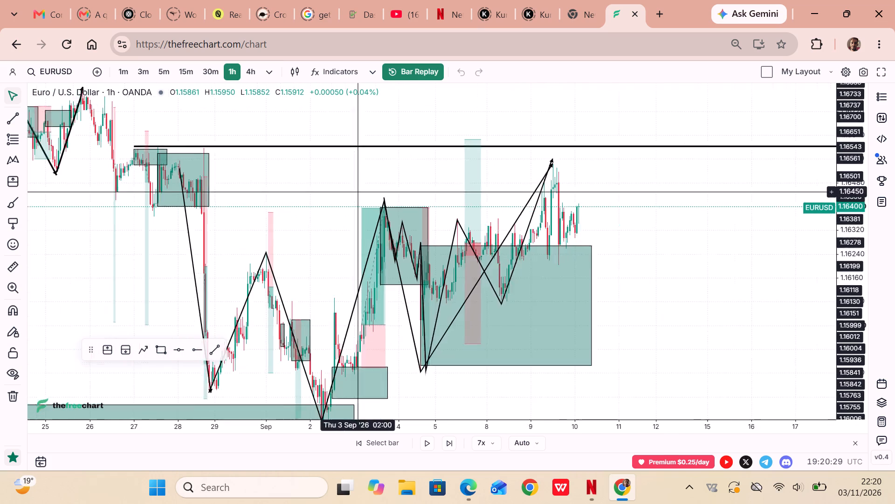
pyautogui.moveTo(436, 181); pyautogui.dragTo(478, 181)
pyautogui.moveTo(527, 432); pyautogui.dragTo(447, 435)
pyautogui.moveTo(419, 196); pyautogui.dragTo(433, 218)
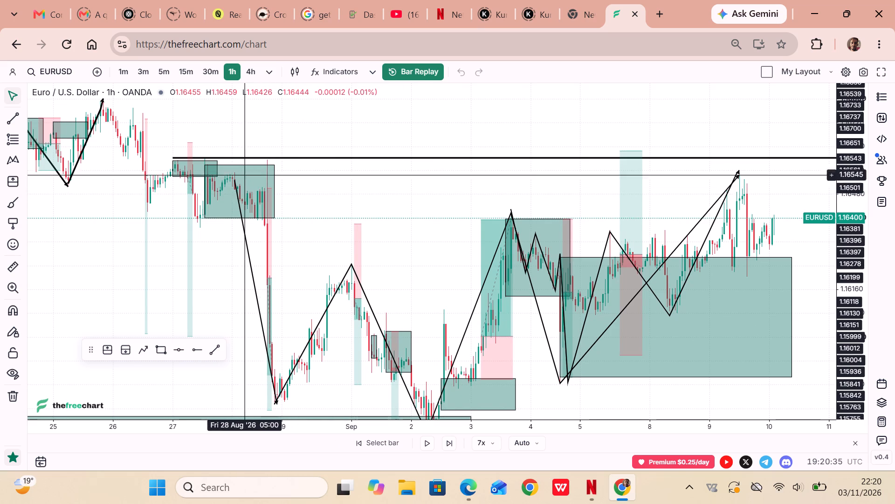
pyautogui.moveTo(208, 166); pyautogui.dragTo(208, 164)
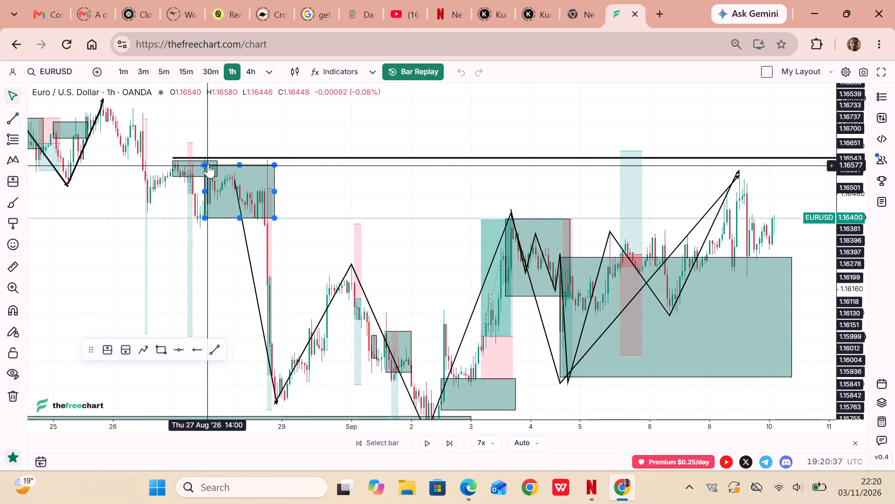
pyautogui.moveTo(208, 164); pyautogui.dragTo(202, 161)
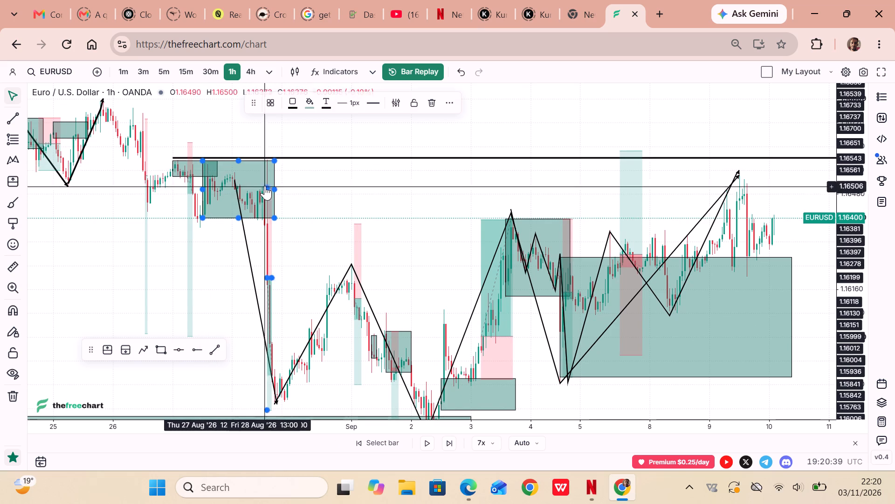
pyautogui.moveTo(278, 189); pyautogui.dragTo(838, 163)
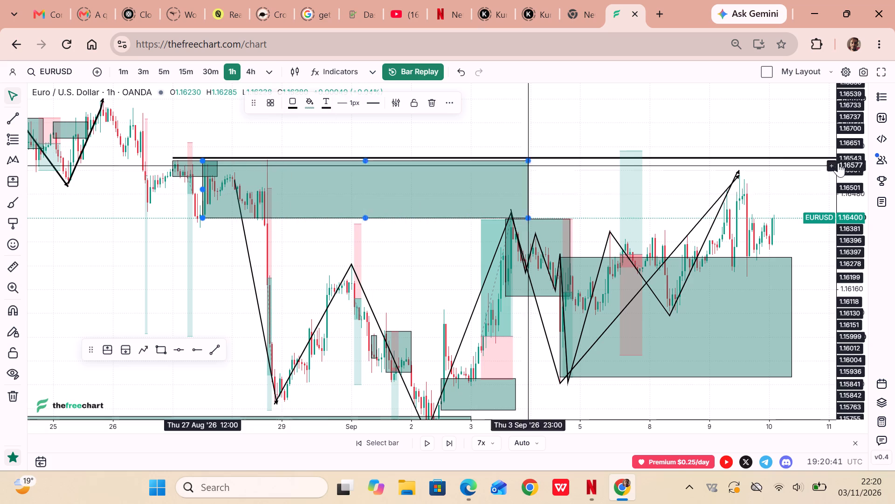
pyautogui.moveTo(838, 163); pyautogui.dragTo(765, 169)
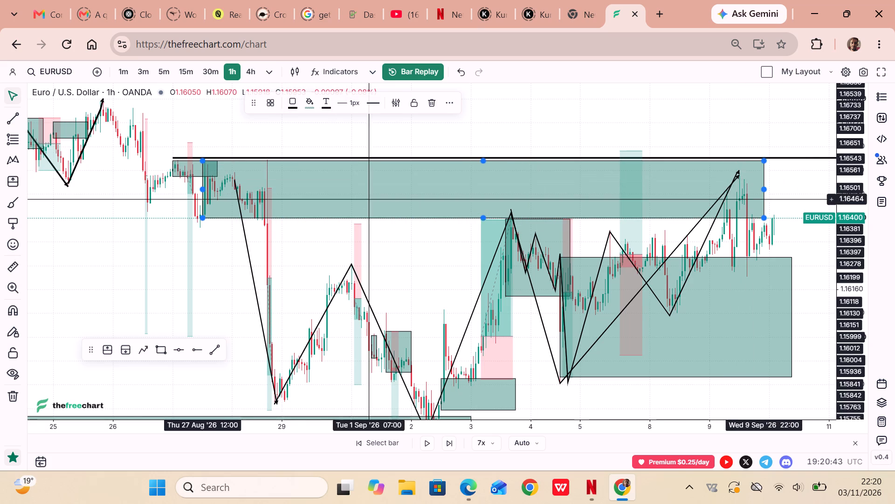
pyautogui.moveTo(202, 218); pyautogui.dragTo(206, 214)
# Move the 27 August short position back onto the 26 August price drop.
pyautogui.click(195, 269)
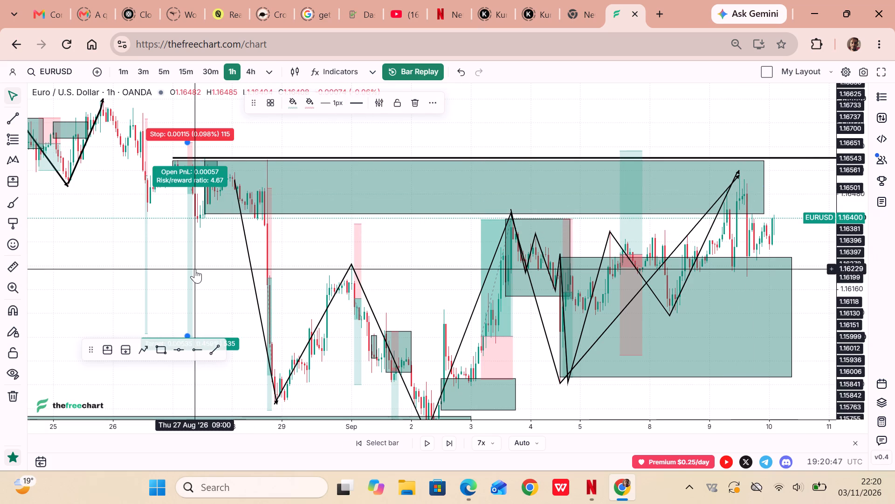
pyautogui.moveTo(195, 269); pyautogui.dragTo(152, 243)
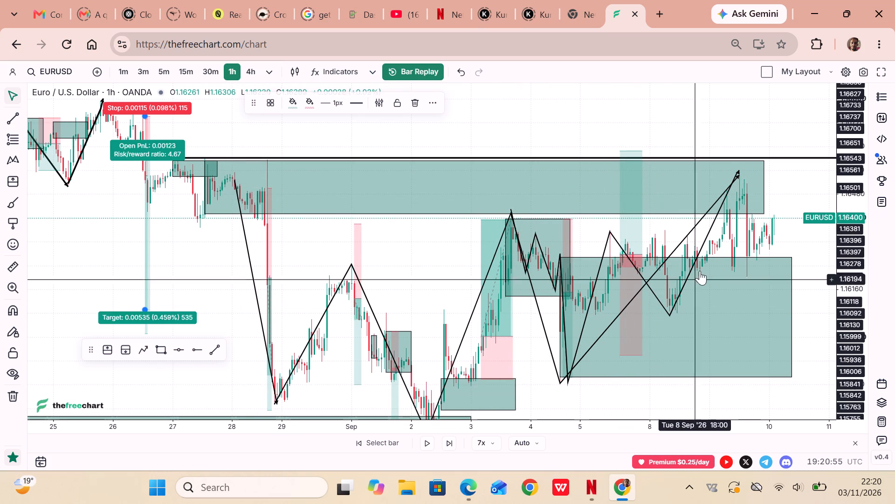
# On the 15-minute chart, move the end of the straight 4–9 September path to 9 September 11:30, near 1.1656.
pyautogui.moveTo(593, 232); pyautogui.dragTo(439, 229)
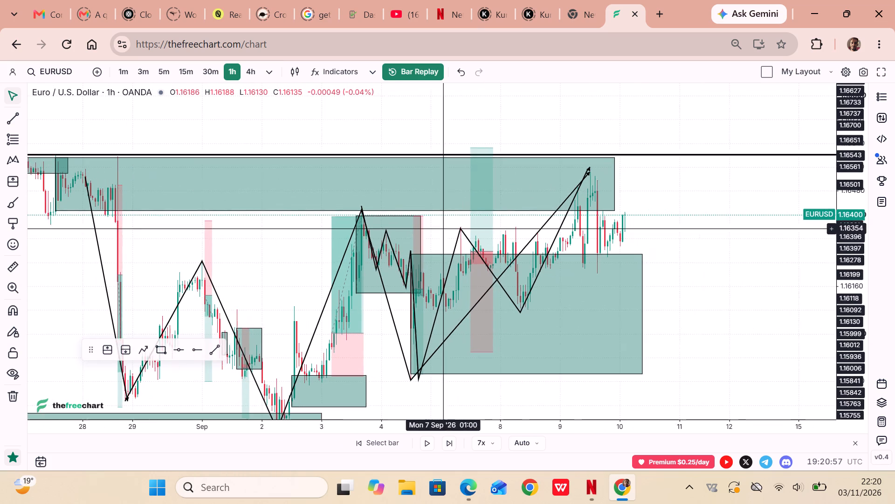
pyautogui.moveTo(439, 229); pyautogui.dragTo(435, 229)
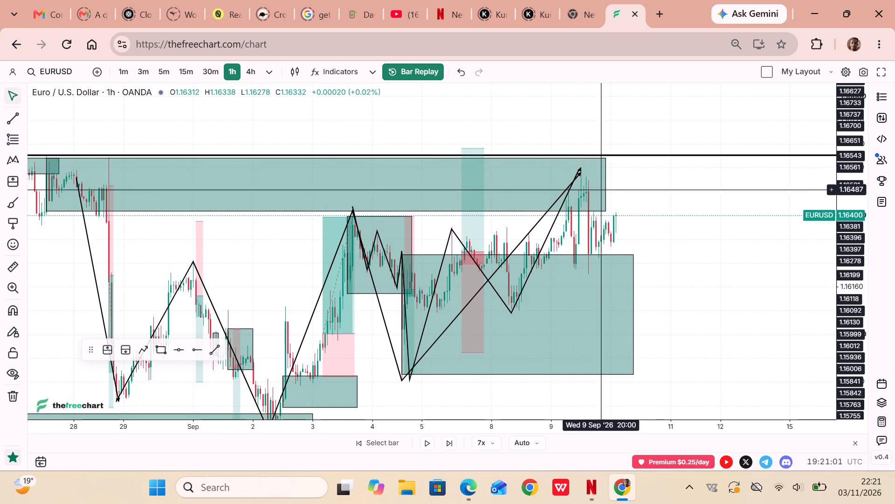
pyautogui.click(182, 74)
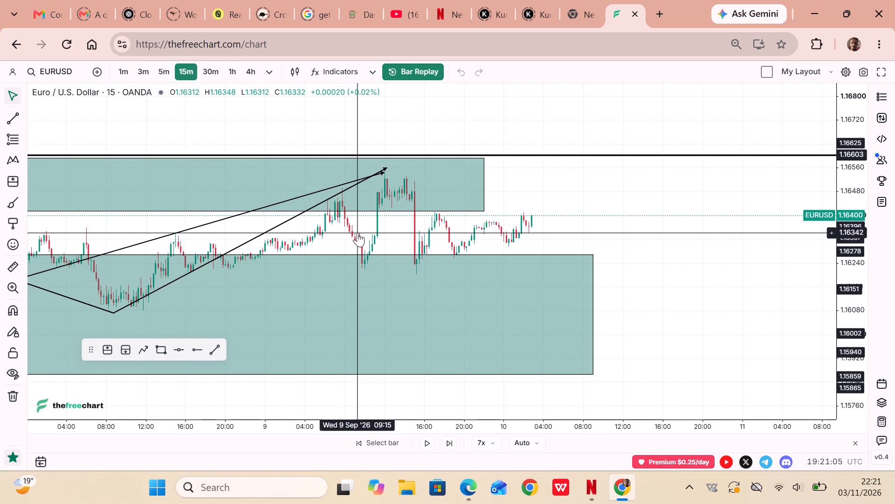
pyautogui.moveTo(358, 232); pyautogui.dragTo(473, 202)
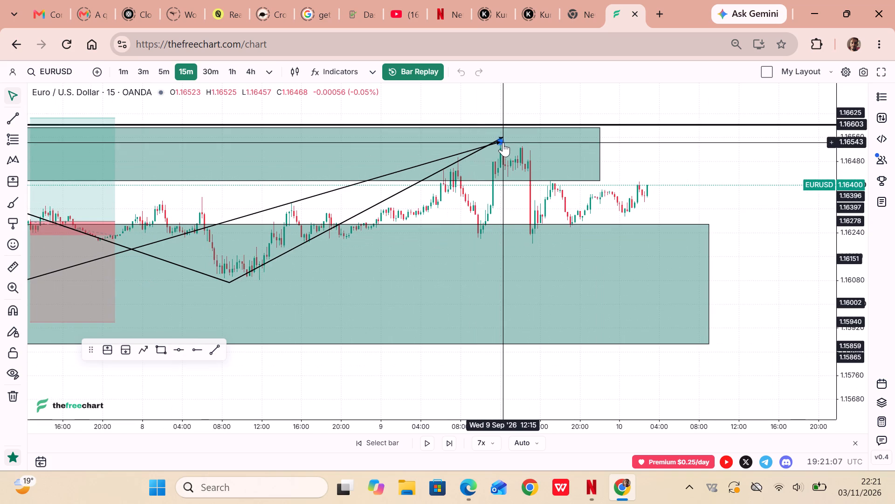
pyautogui.moveTo(503, 142); pyautogui.dragTo(494, 137)
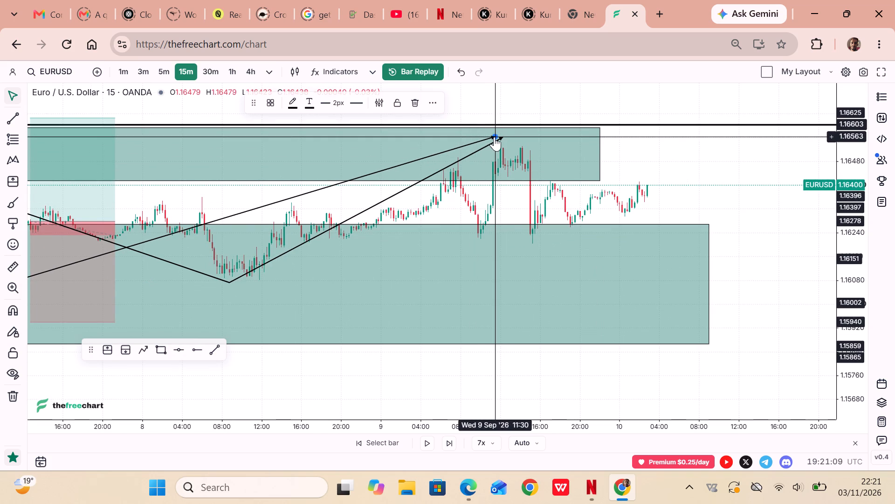
# On the 5-minute chart, start a path at the 4 September low near 1.1583, through that day's high near 1.1626, to the 7 September low near 1.1608.
pyautogui.moveTo(605, 198); pyautogui.dragTo(732, 198)
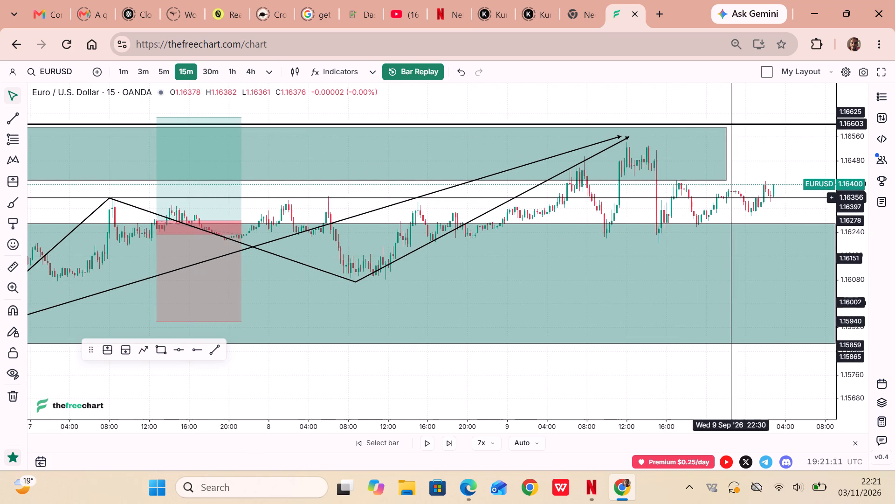
pyautogui.moveTo(472, 430); pyautogui.dragTo(636, 424)
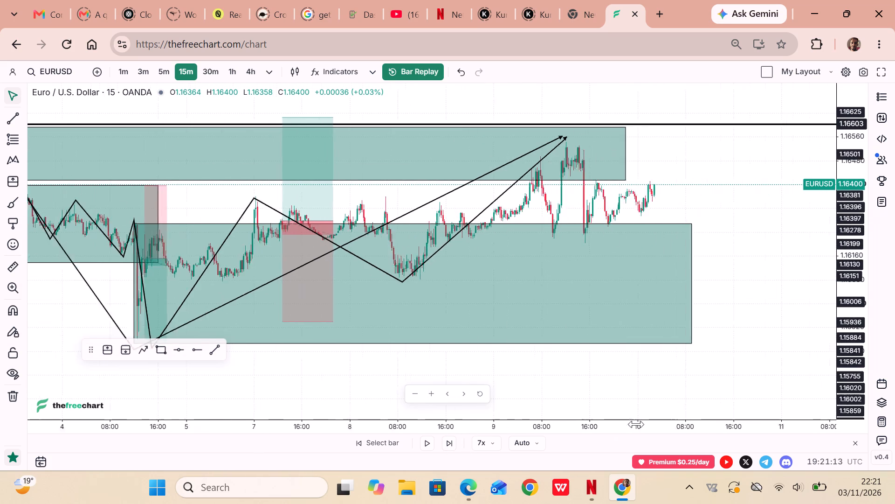
pyautogui.moveTo(636, 424); pyautogui.dragTo(647, 424)
pyautogui.moveTo(525, 364); pyautogui.dragTo(612, 348)
pyautogui.moveTo(565, 430); pyautogui.dragTo(515, 428)
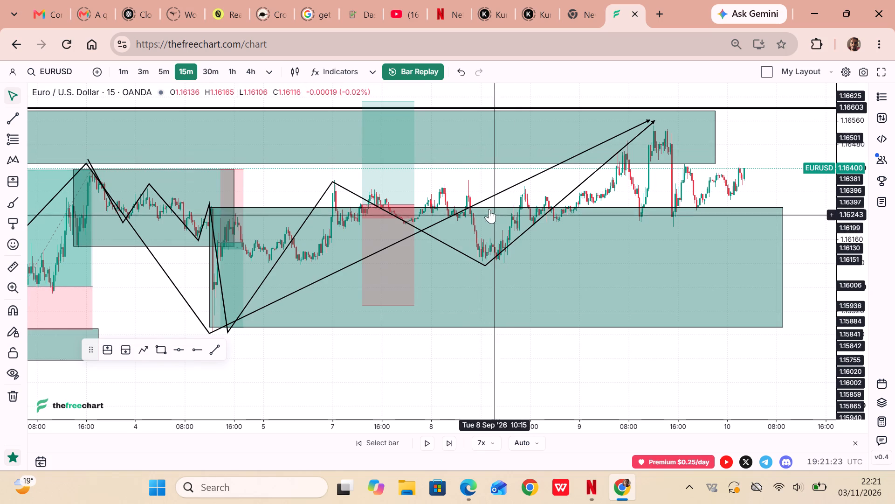
pyautogui.moveTo(469, 179); pyautogui.dragTo(440, 175)
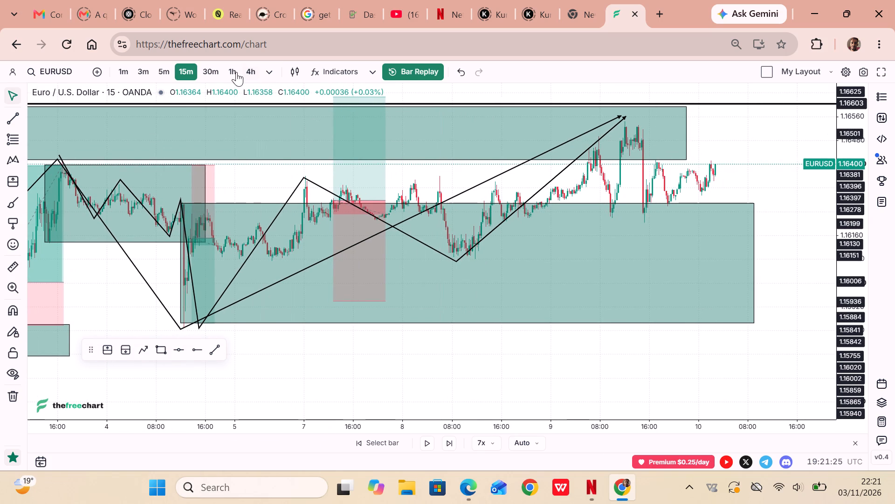
pyautogui.click(162, 68)
pyautogui.moveTo(217, 190); pyautogui.dragTo(284, 183)
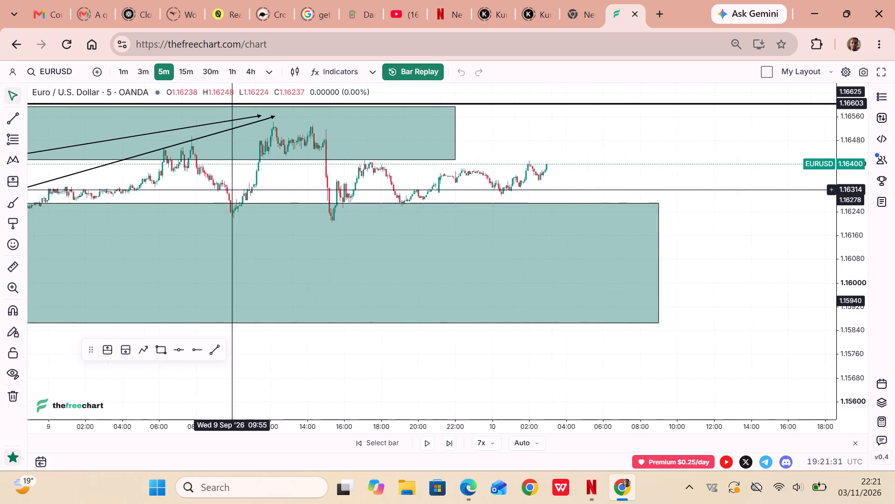
pyautogui.moveTo(284, 183); pyautogui.dragTo(775, 161)
pyautogui.moveTo(488, 427); pyautogui.dragTo(596, 425)
pyautogui.moveTo(414, 342); pyautogui.dragTo(697, 345)
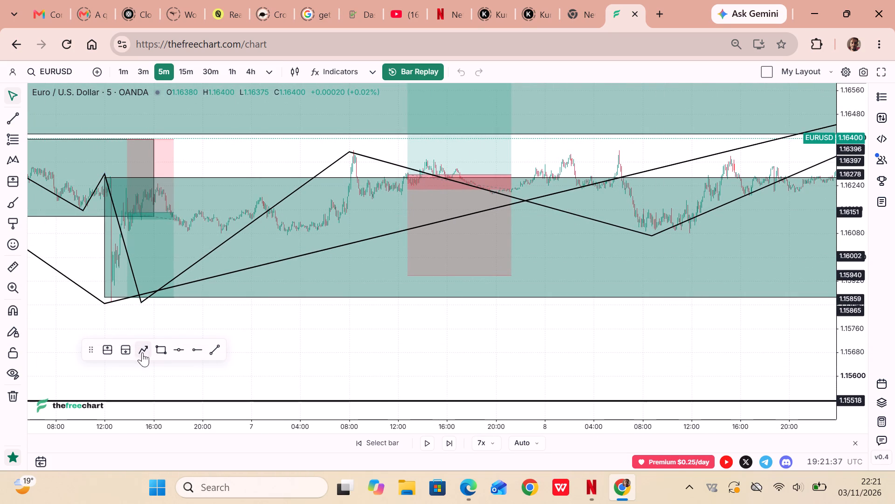
pyautogui.click(142, 352)
pyautogui.click(110, 306)
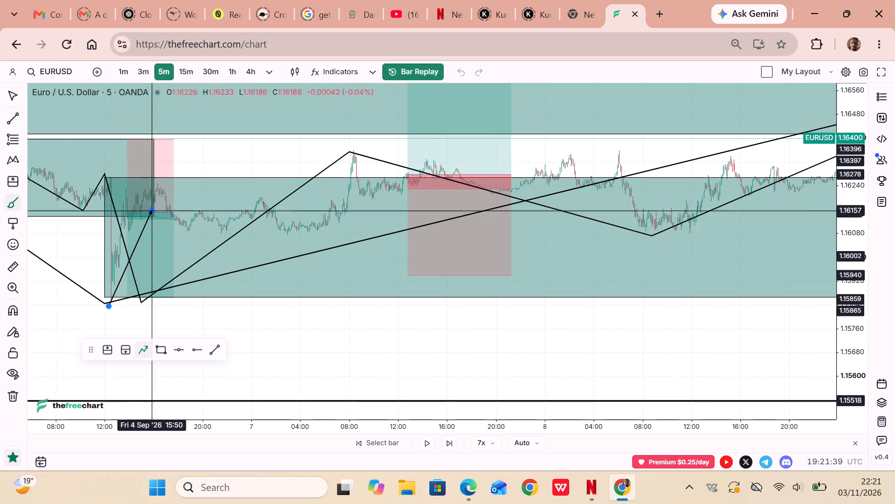
pyautogui.click(156, 179)
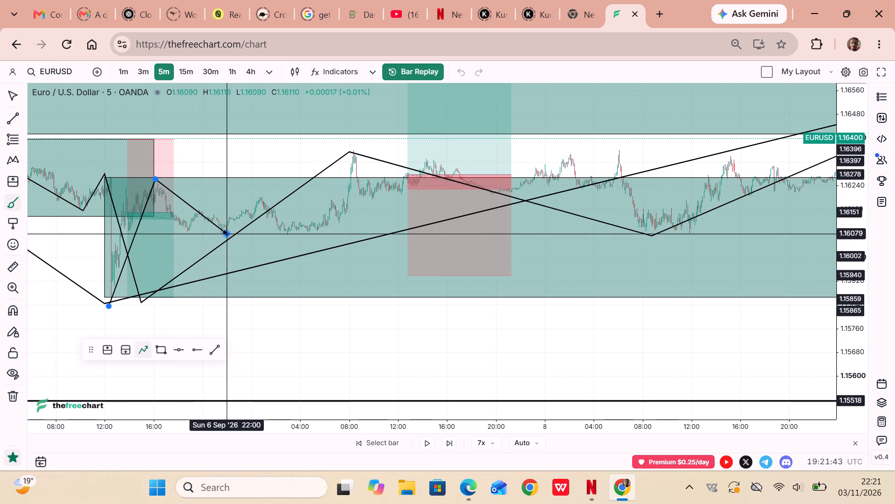
pyautogui.click(290, 235)
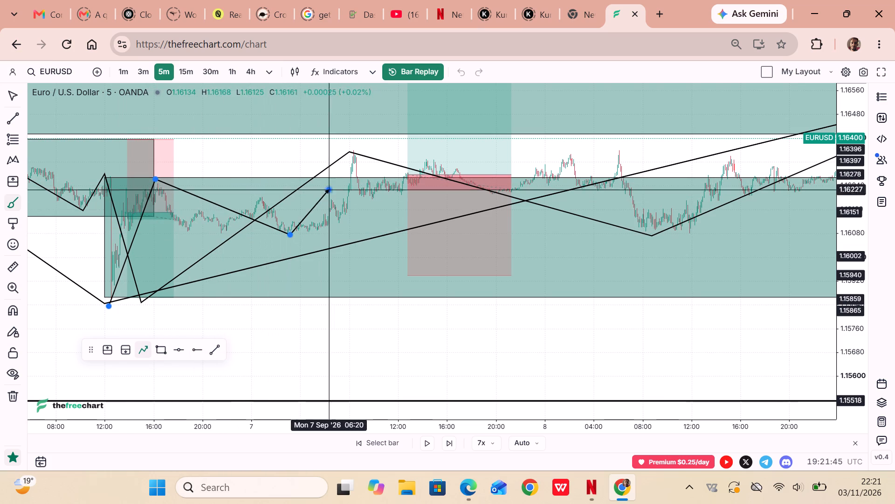
# Continue the path through the 7 September high near 1.1634 and 8 September low near 1.1608, ending at the 9 September morning high near 1.1648.
pyautogui.click(352, 155)
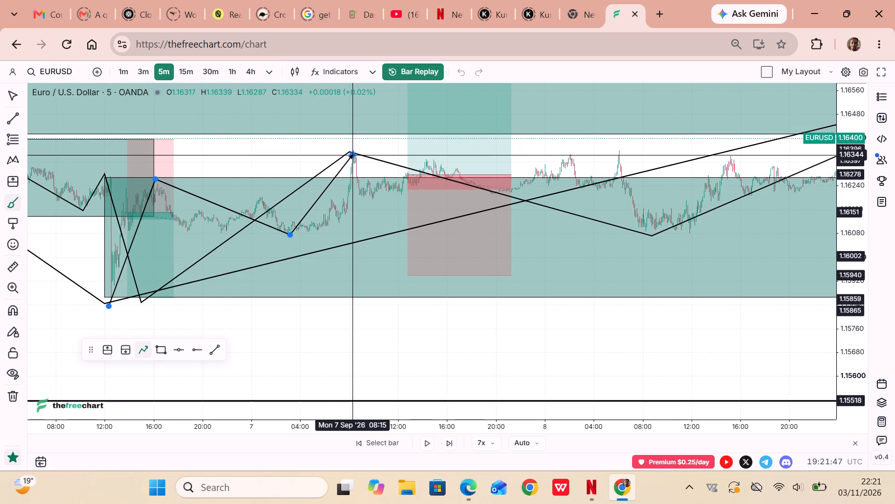
pyautogui.click(664, 234)
pyautogui.doubleClick(776, 141)
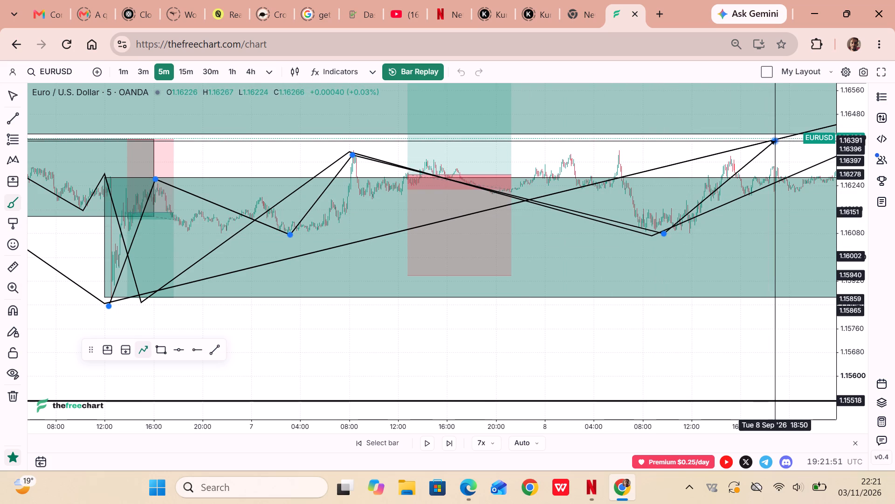
pyautogui.moveTo(780, 161); pyautogui.dragTo(500, 205)
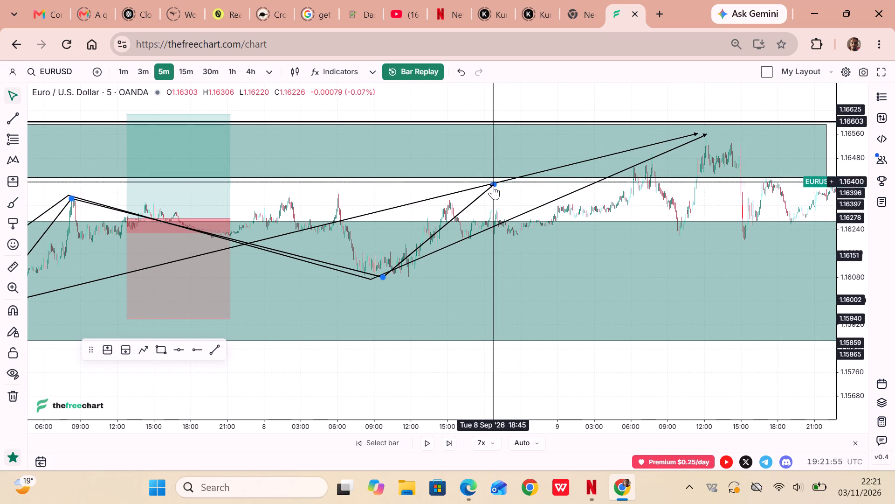
pyautogui.moveTo(493, 185); pyautogui.dragTo(648, 154)
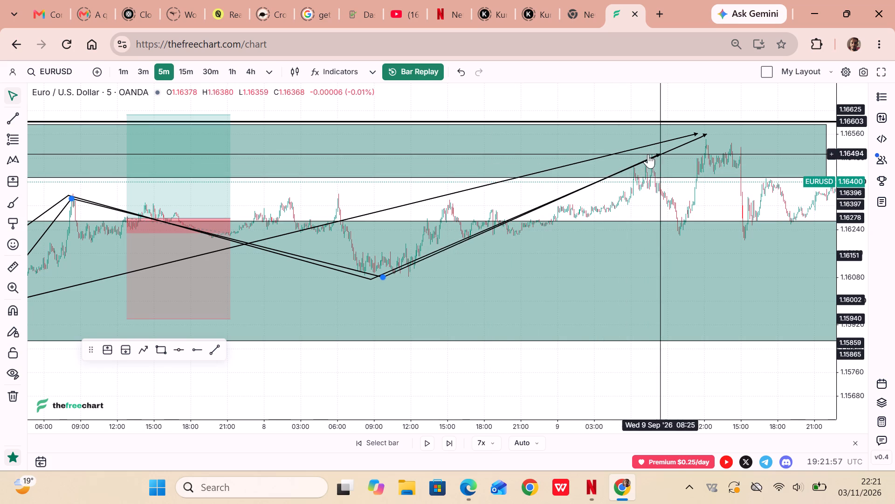
pyautogui.moveTo(648, 154); pyautogui.dragTo(659, 160)
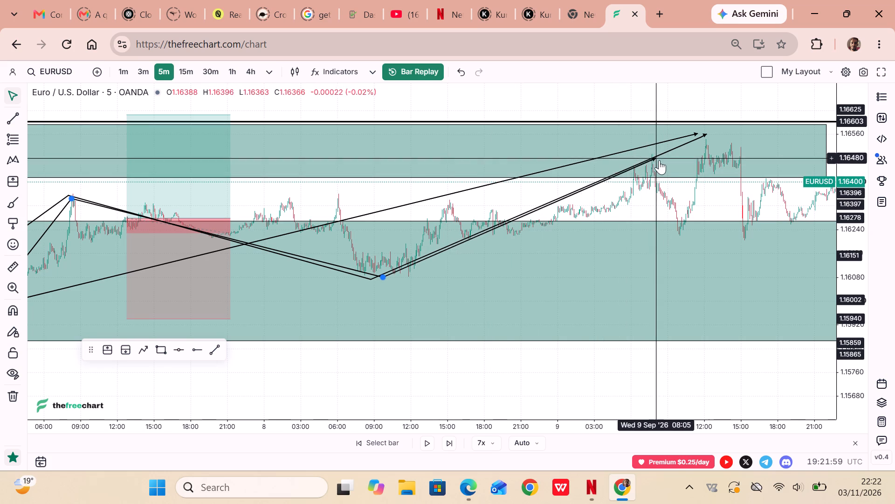
pyautogui.moveTo(659, 160); pyautogui.dragTo(655, 160)
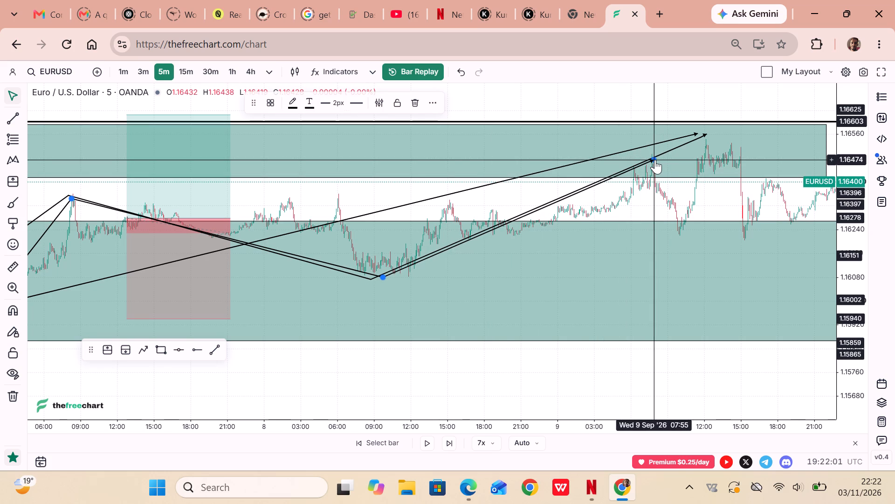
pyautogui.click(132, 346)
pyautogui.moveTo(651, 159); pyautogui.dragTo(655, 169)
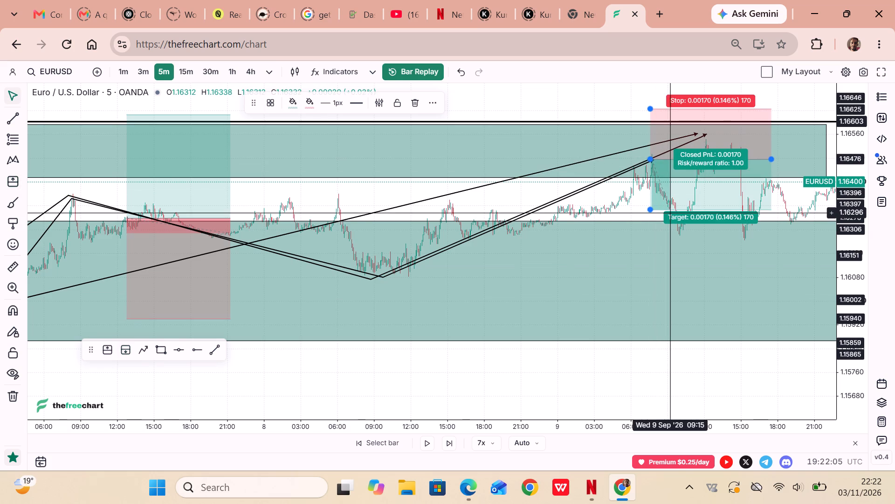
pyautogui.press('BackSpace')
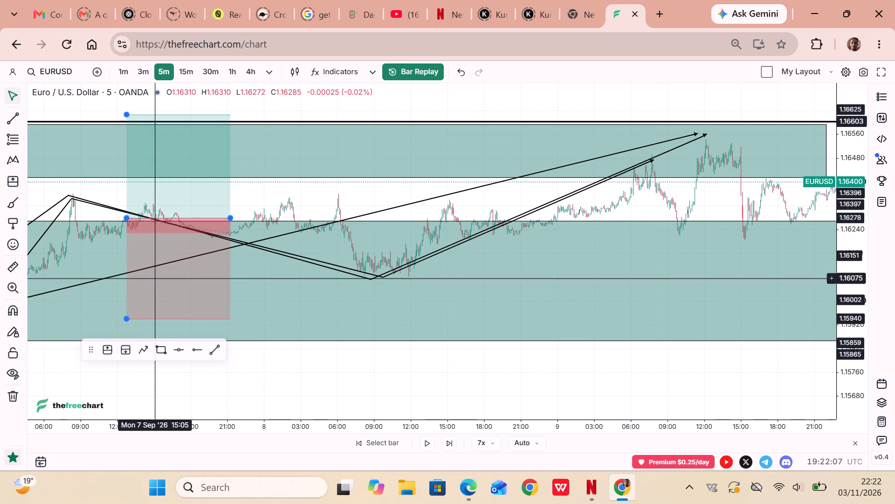
# Draw a path from the 9 September morning high near 1.1648, down to 1.1619 at 10:00, up to the midday high near 1.1655.
pyautogui.click(140, 354)
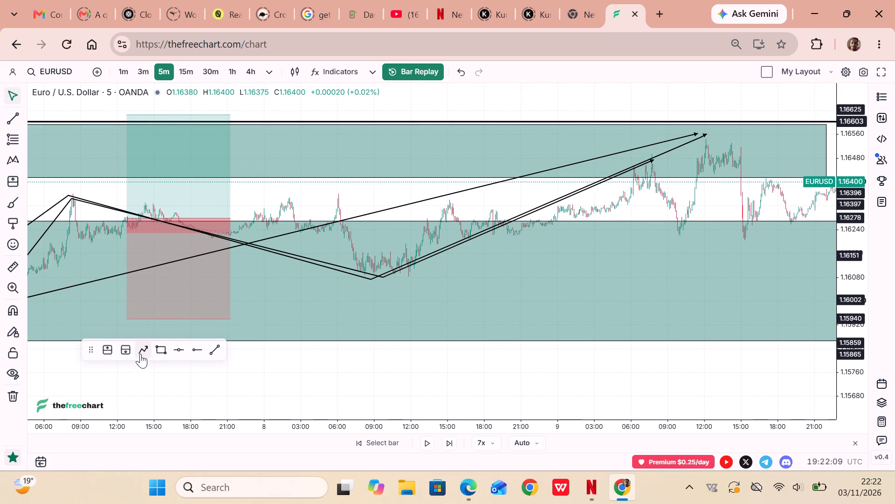
pyautogui.click(647, 158)
pyautogui.click(679, 243)
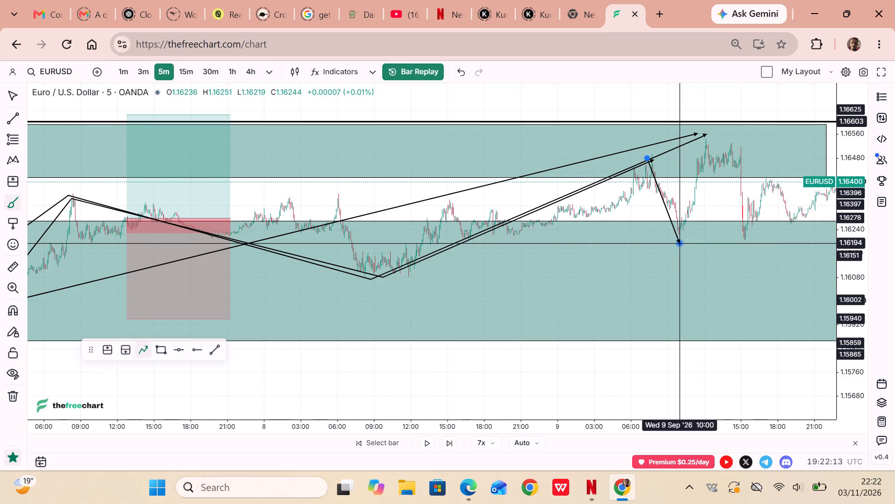
pyautogui.doubleClick(704, 136)
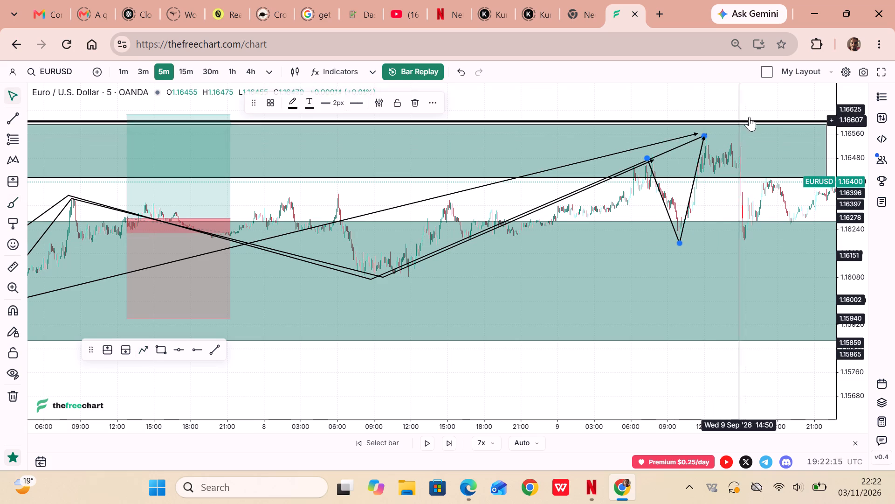
# Place a horizontal ray at 1.16220, starting around 07:40 on 9 September.
pyautogui.moveTo(760, 106); pyautogui.dragTo(564, 95)
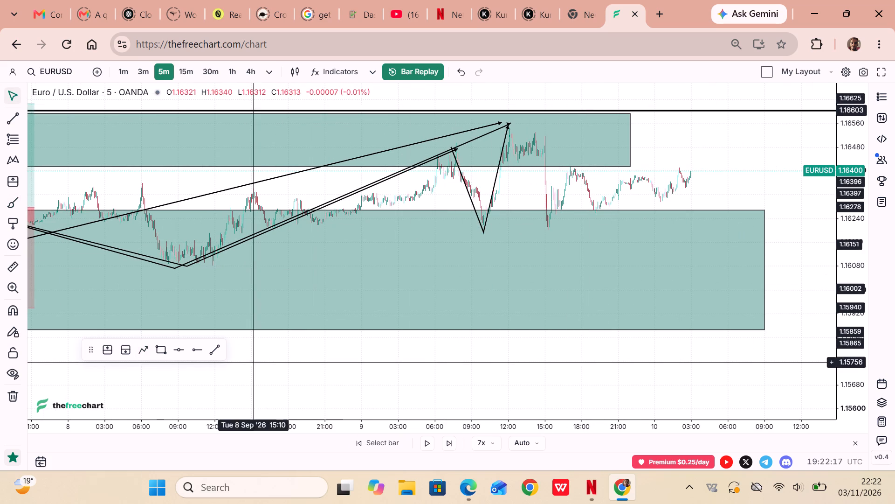
pyautogui.click(197, 350)
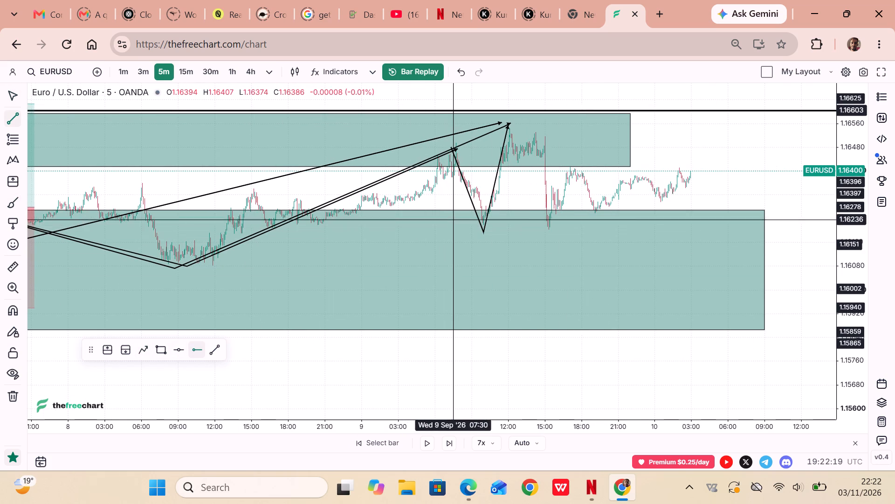
pyautogui.click(455, 224)
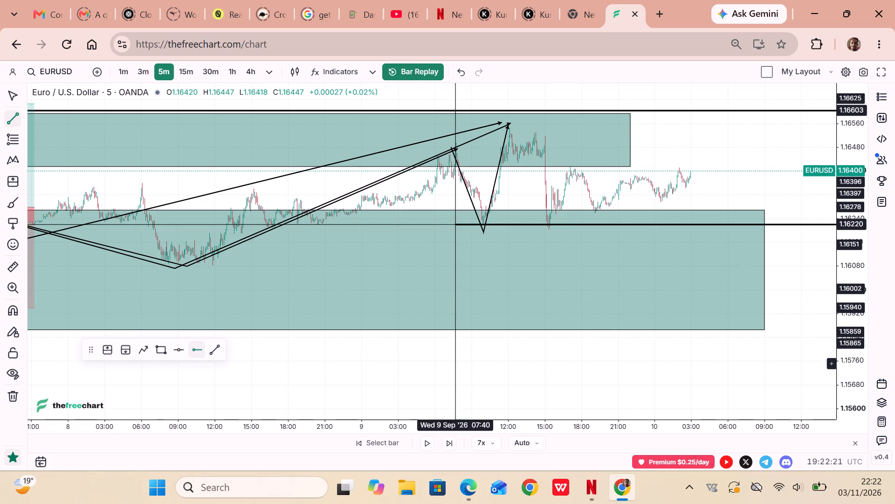
# On the 15-minute chart, play the replay forward through 10 September and pause during the midday drop below the 1.16220 ray.
pyautogui.moveTo(587, 426); pyautogui.dragTo(308, 446)
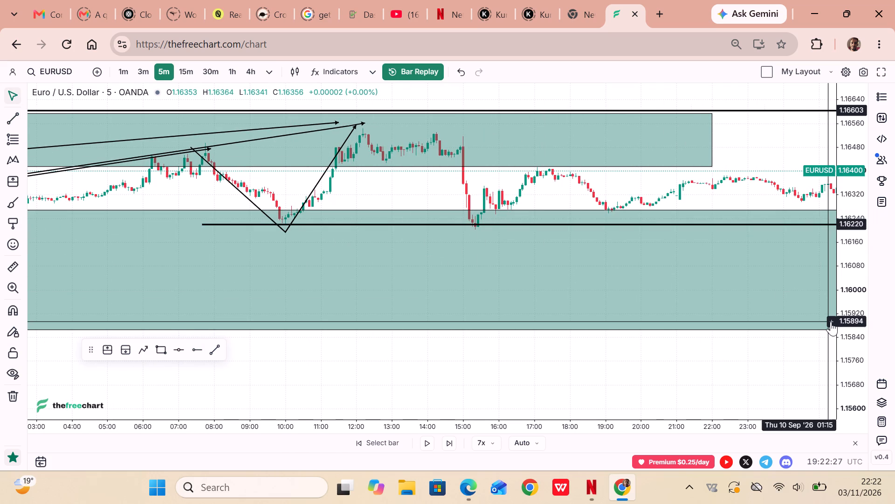
pyautogui.moveTo(848, 329); pyautogui.dragTo(828, 85)
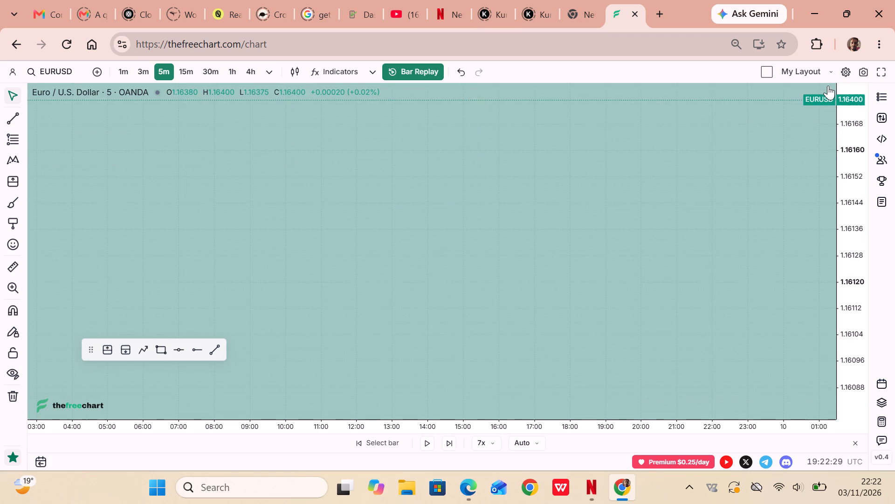
pyautogui.moveTo(620, 99); pyautogui.dragTo(571, 291)
pyautogui.moveTo(571, 291); pyautogui.dragTo(626, 353)
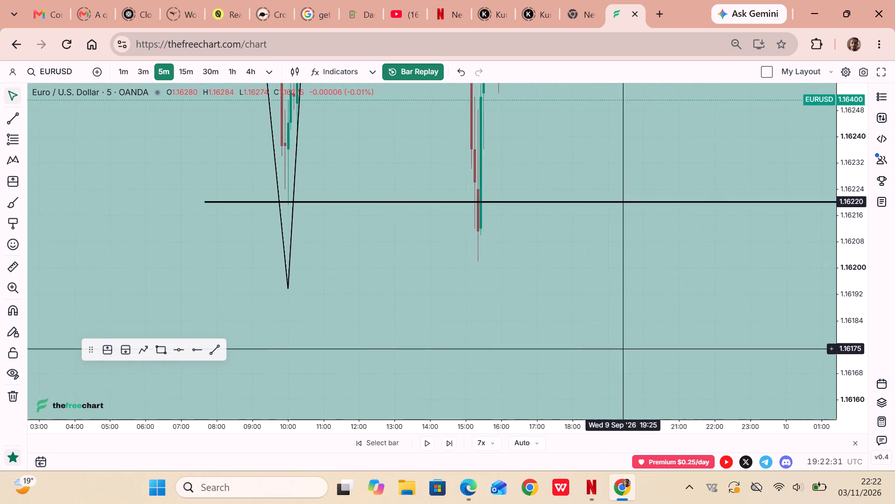
pyautogui.moveTo(626, 353); pyautogui.dragTo(627, 354)
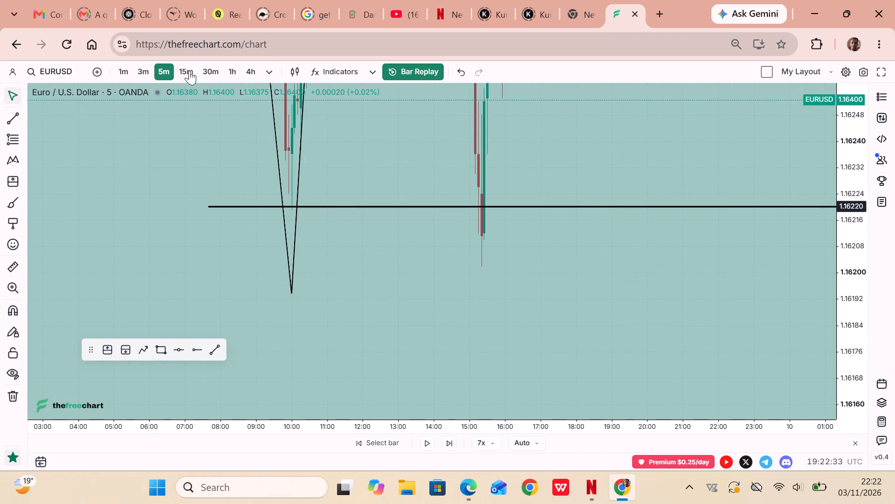
pyautogui.click(185, 72)
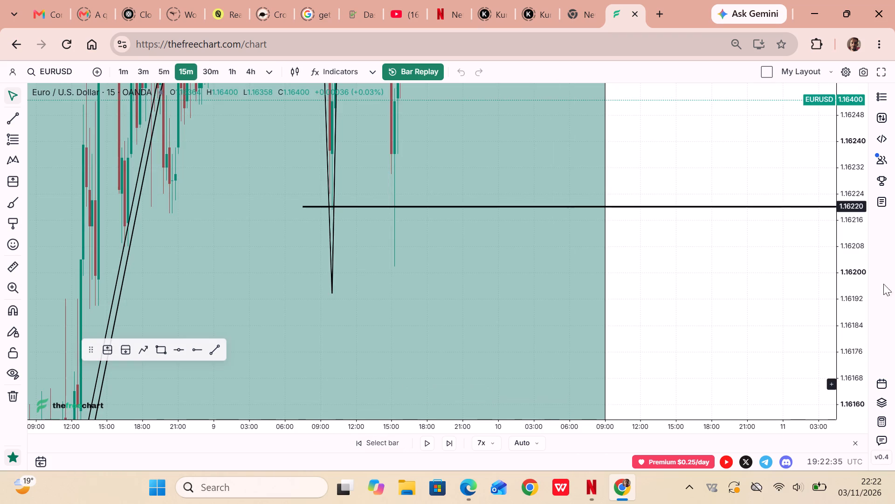
pyautogui.moveTo(840, 234); pyautogui.dragTo(829, 448)
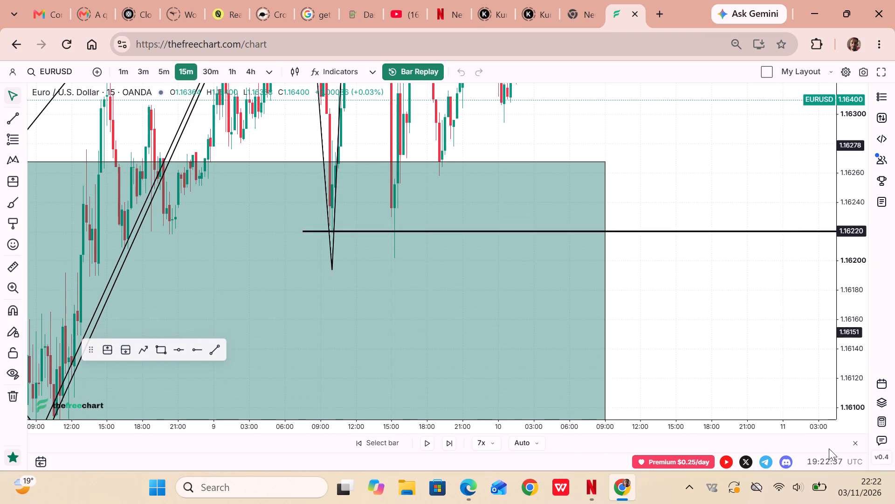
pyautogui.moveTo(852, 274); pyautogui.dragTo(823, 414)
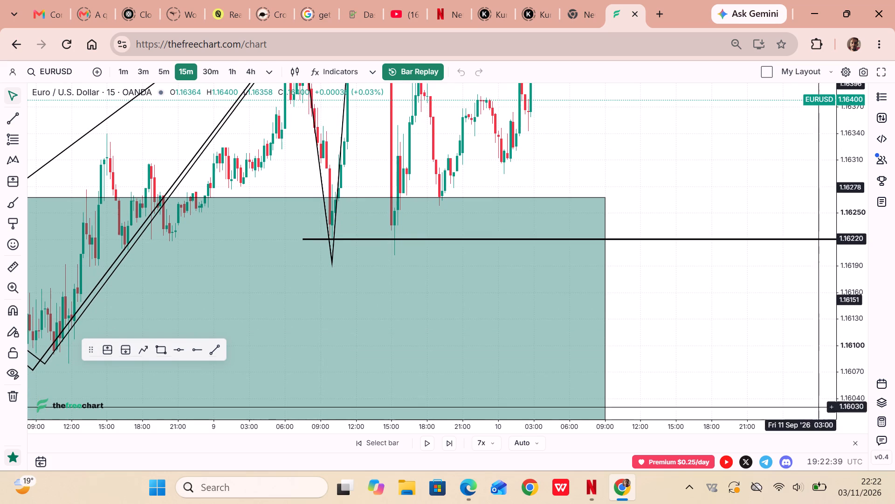
pyautogui.moveTo(729, 155); pyautogui.dragTo(747, 288)
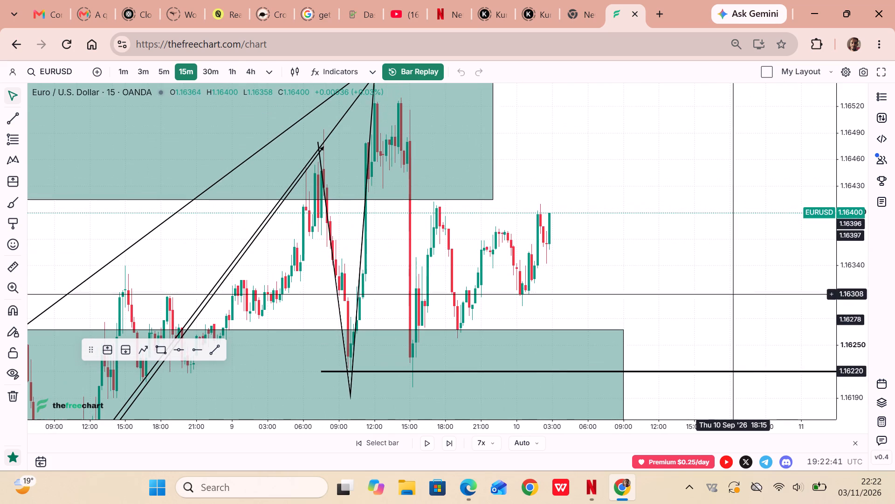
pyautogui.click(433, 446)
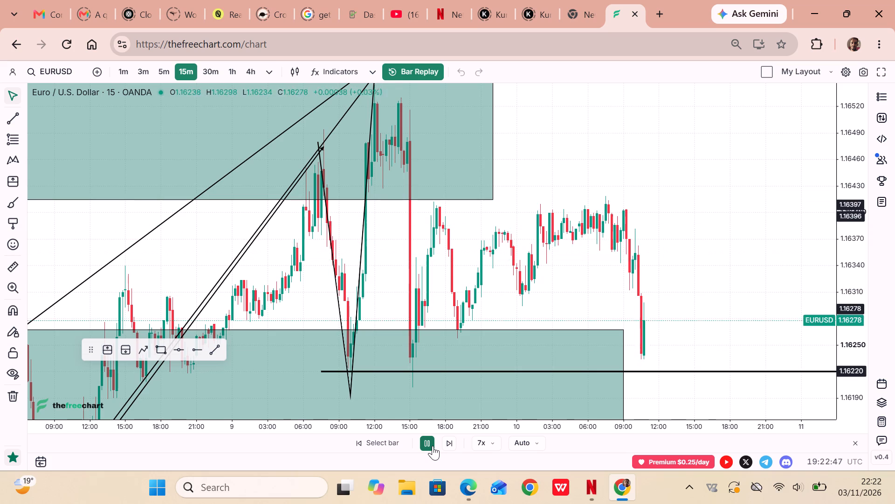
pyautogui.click(433, 446)
pyautogui.click(433, 446)
pyautogui.click(433, 446)
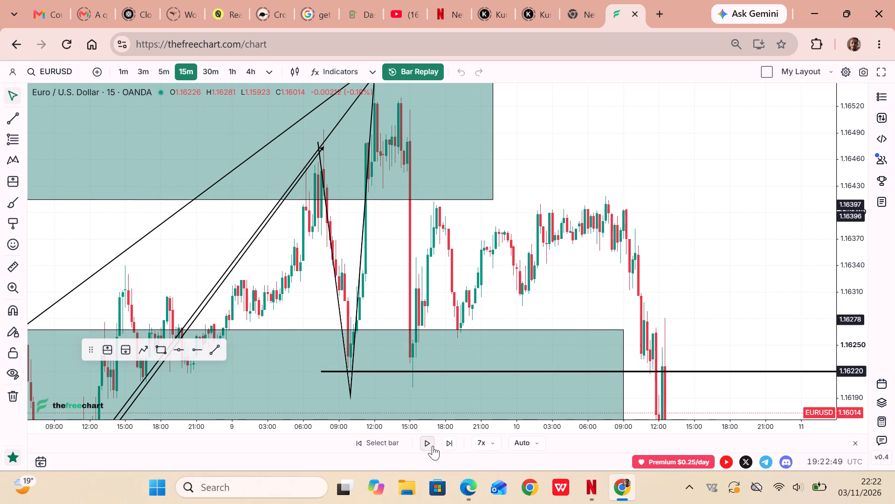
# Rewind the replay to the 10 September 12:00 bar.
pyautogui.moveTo(737, 248); pyautogui.dragTo(734, 167)
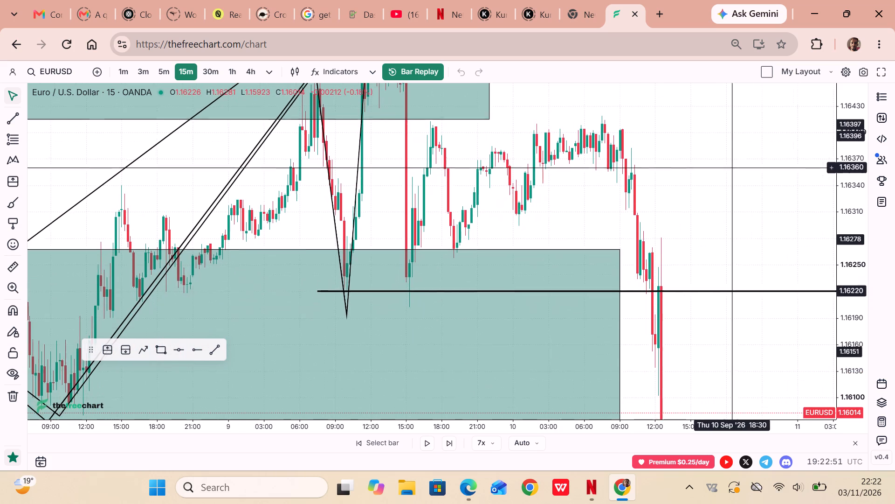
pyautogui.moveTo(734, 167); pyautogui.dragTo(734, 166)
pyautogui.click(391, 438)
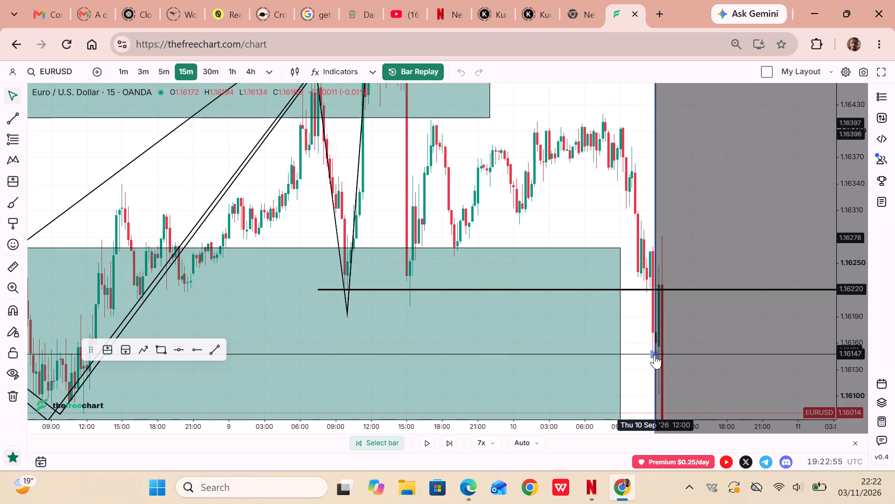
pyautogui.click(654, 355)
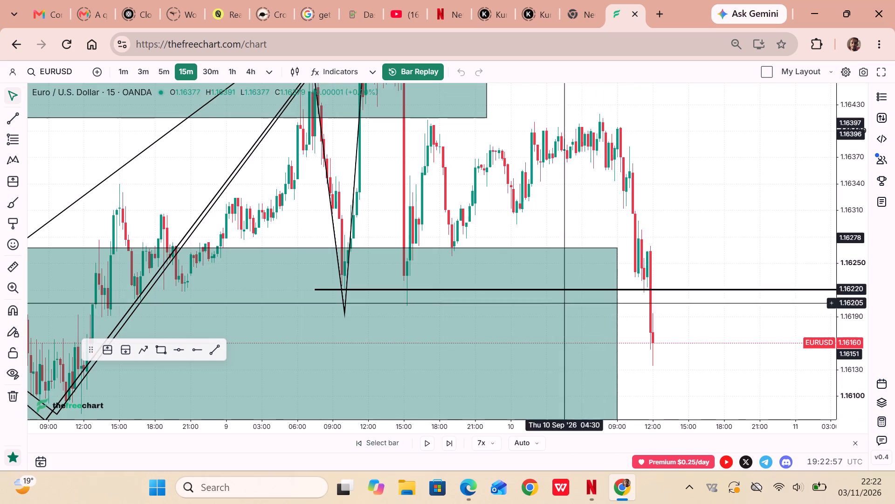
# Examine the 10 September drop around the 1.16220 ray on the 5-minute chart and the 1-hour chart.
pyautogui.click(163, 69)
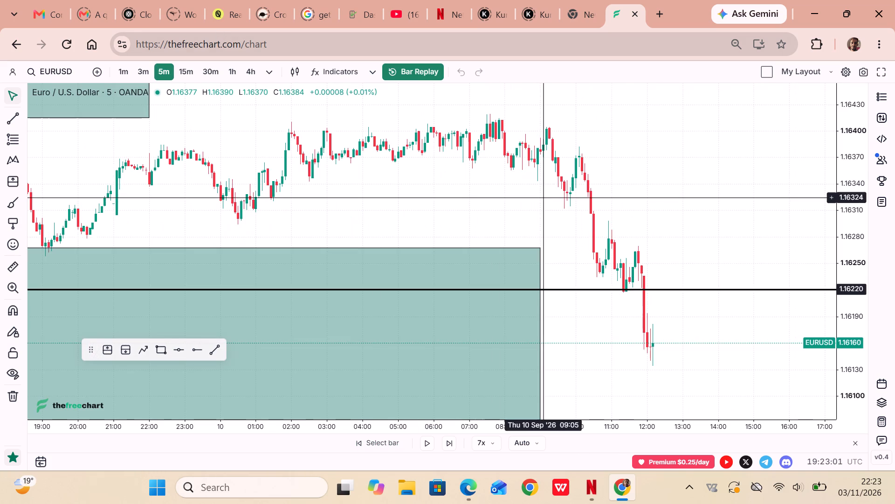
pyautogui.moveTo(544, 198); pyautogui.dragTo(584, 202)
pyautogui.click(237, 66)
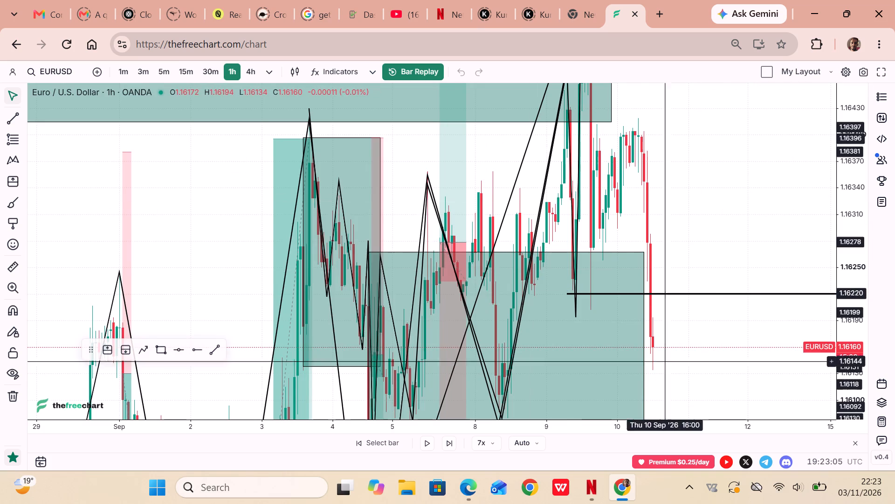
pyautogui.moveTo(734, 431); pyautogui.dragTo(497, 449)
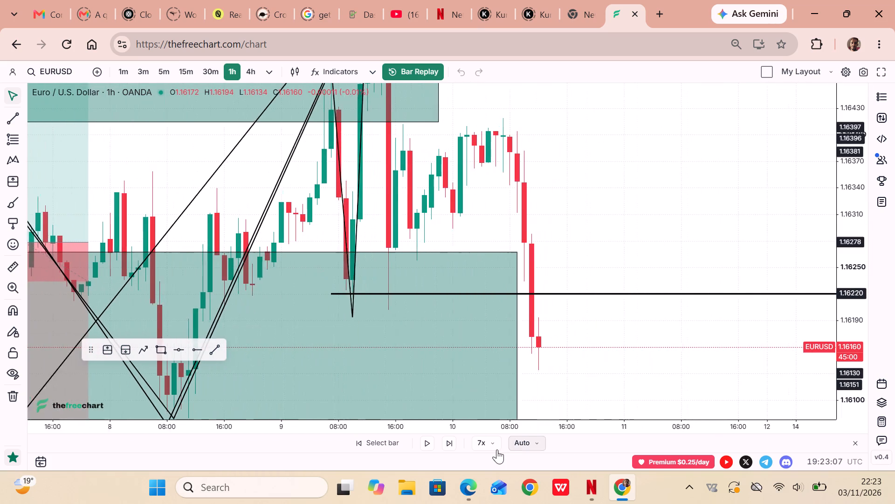
pyautogui.moveTo(497, 449); pyautogui.dragTo(495, 449)
pyautogui.moveTo(849, 208); pyautogui.dragTo(862, 362)
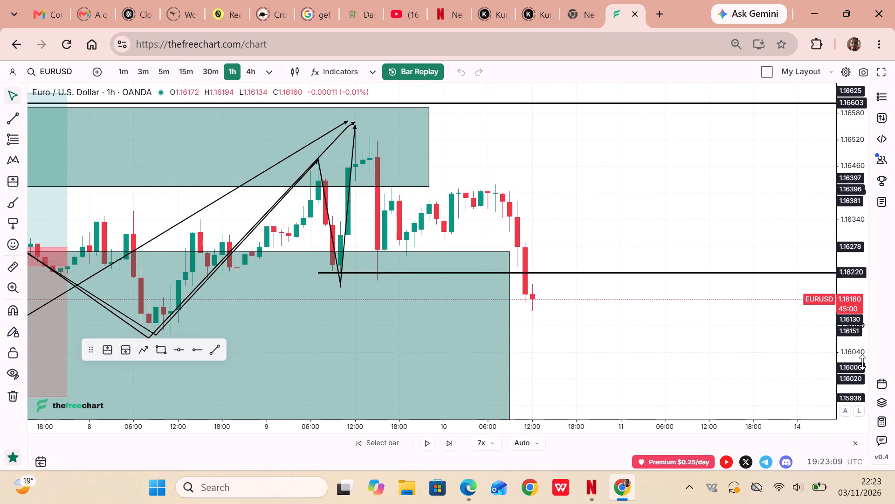
pyautogui.moveTo(862, 362); pyautogui.dragTo(861, 363)
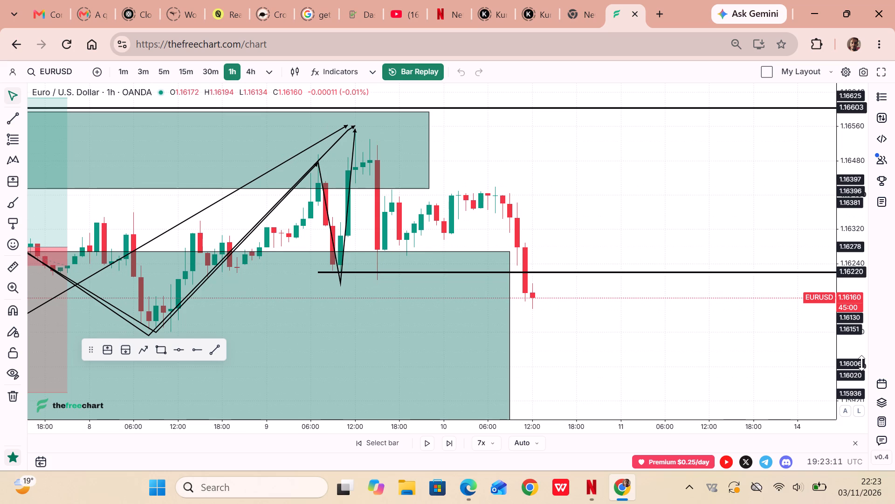
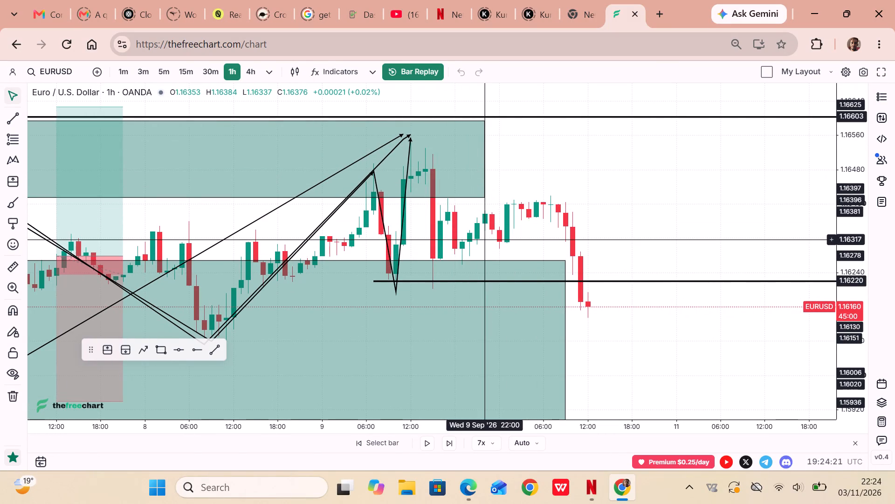
# On the 1-hour chart, draw a rectangle zone from about 1.16560 at 9 September 10:00 to 1.16220 at 10 September 14:00.
pyautogui.click(252, 69)
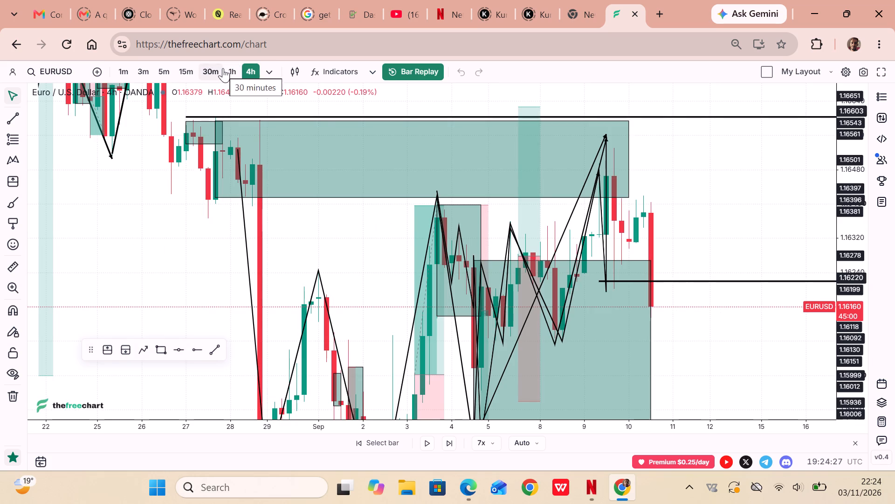
pyautogui.click(230, 69)
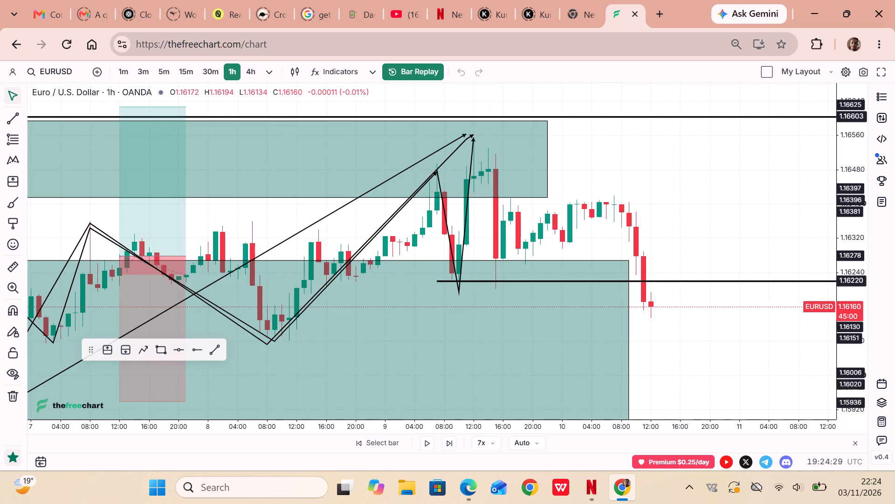
pyautogui.click(165, 353)
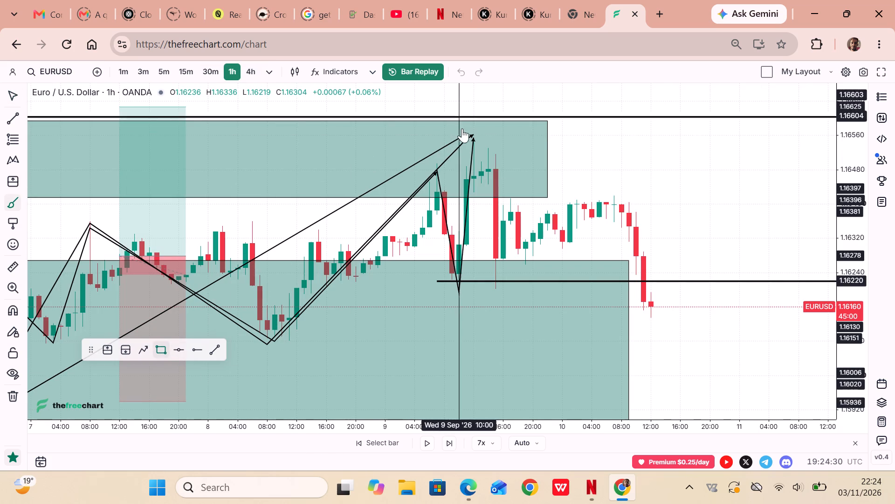
pyautogui.moveTo(461, 135); pyautogui.dragTo(580, 270)
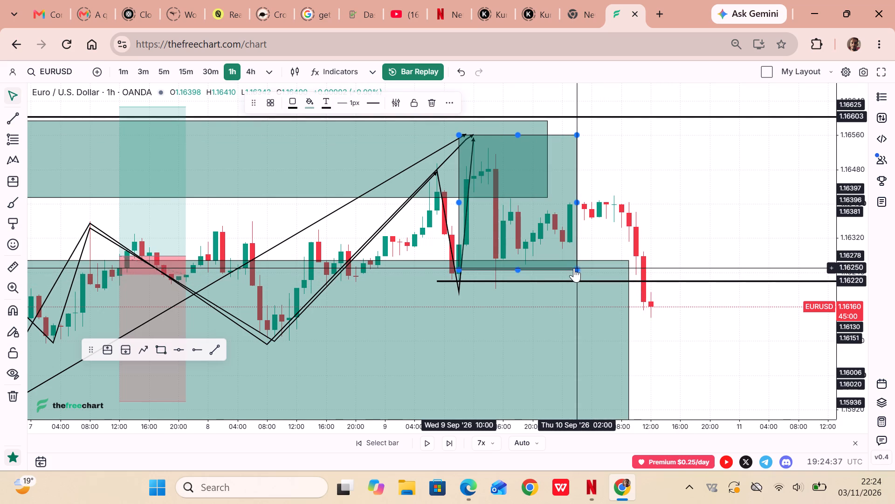
pyautogui.moveTo(578, 269); pyautogui.dragTo(660, 275)
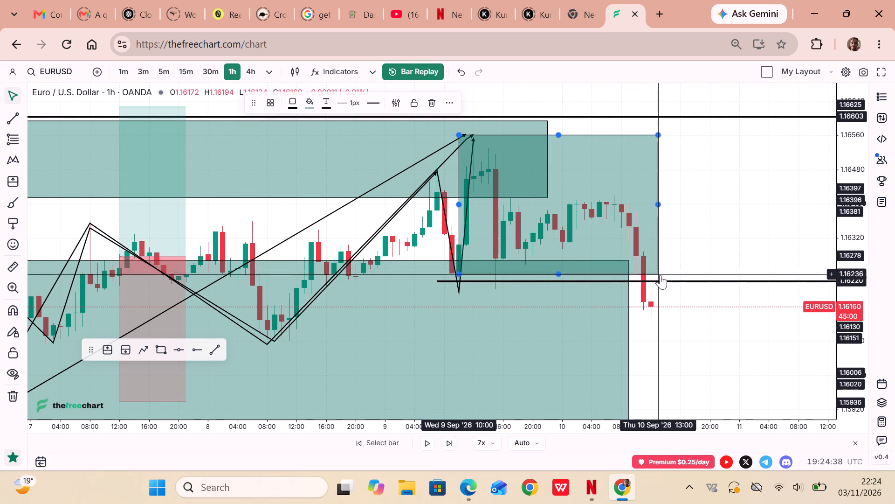
pyautogui.moveTo(660, 275); pyautogui.dragTo(648, 280)
pyautogui.click(648, 280)
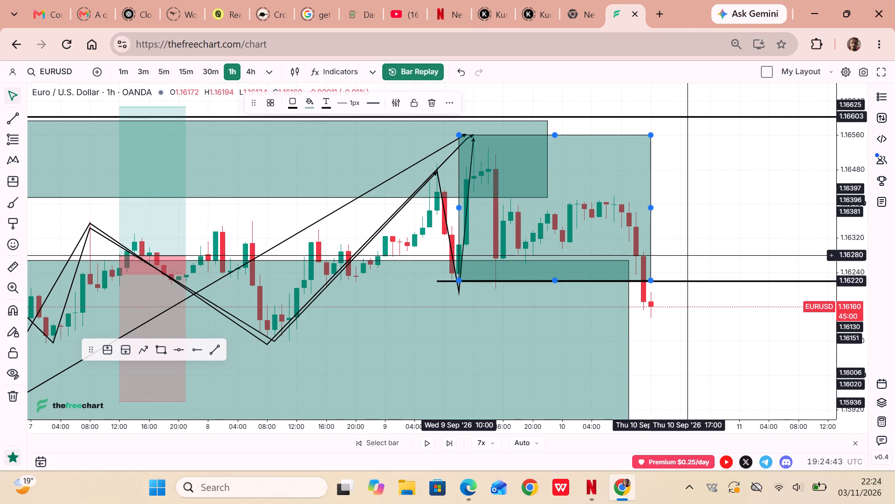
pyautogui.click(688, 255)
pyautogui.moveTo(654, 207); pyautogui.dragTo(667, 207)
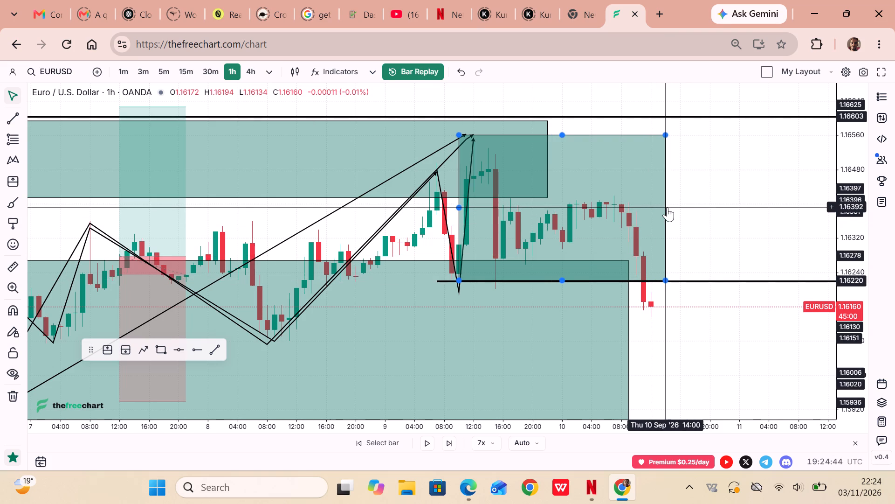
pyautogui.moveTo(667, 207); pyautogui.dragTo(668, 207)
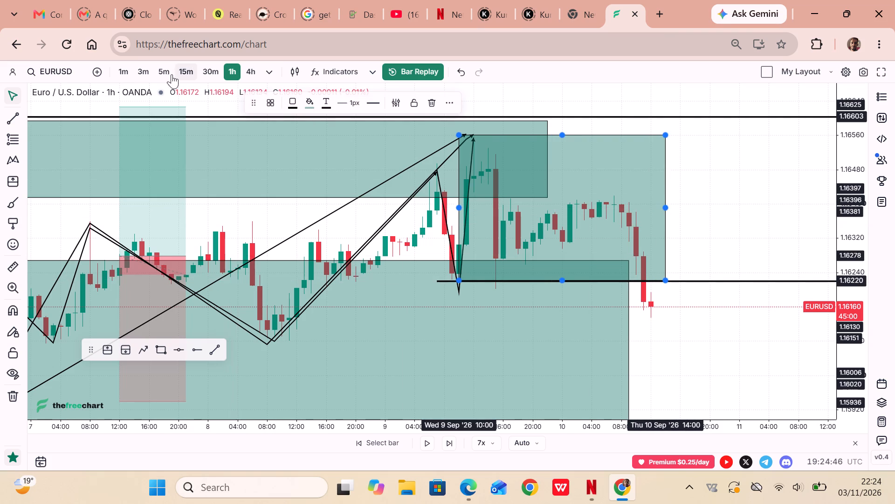
# On the 5-minute chart, play the replay forward past 10 September 12:30 and pause after the sharp drop below the 1.16220 ray.
pyautogui.moveTo(166, 74); pyautogui.dragTo(546, 427)
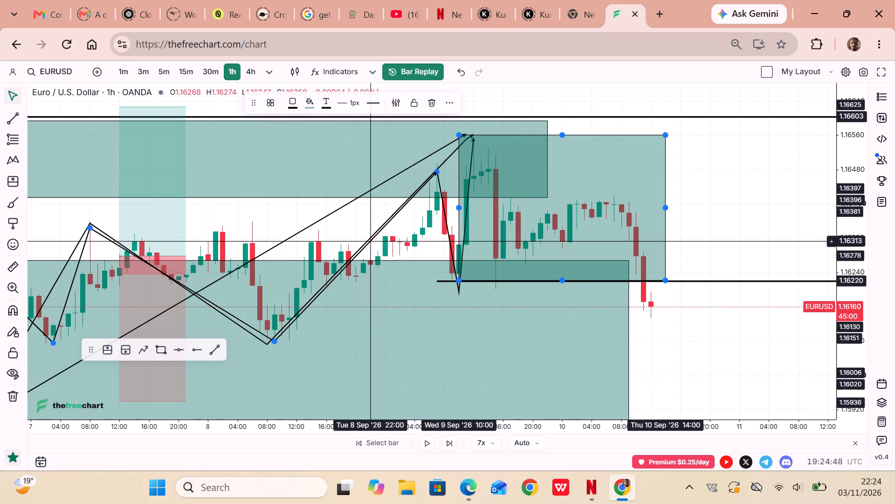
pyautogui.click(161, 65)
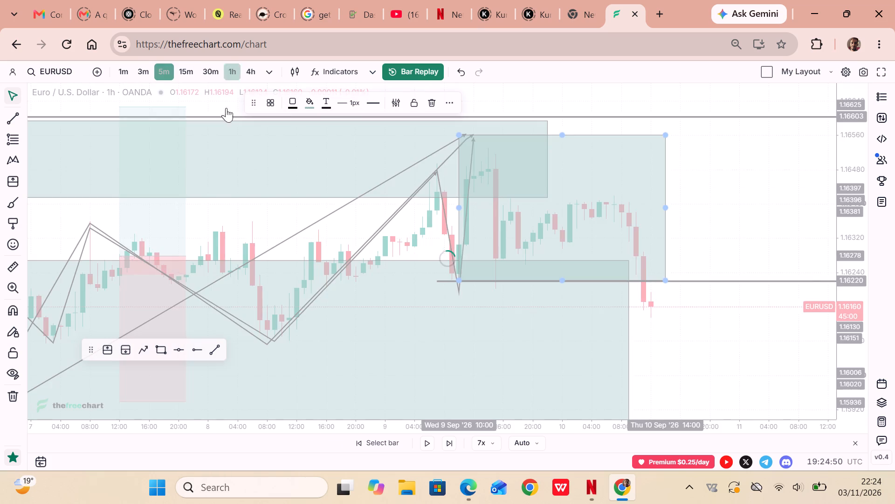
pyautogui.moveTo(552, 421); pyautogui.dragTo(632, 424)
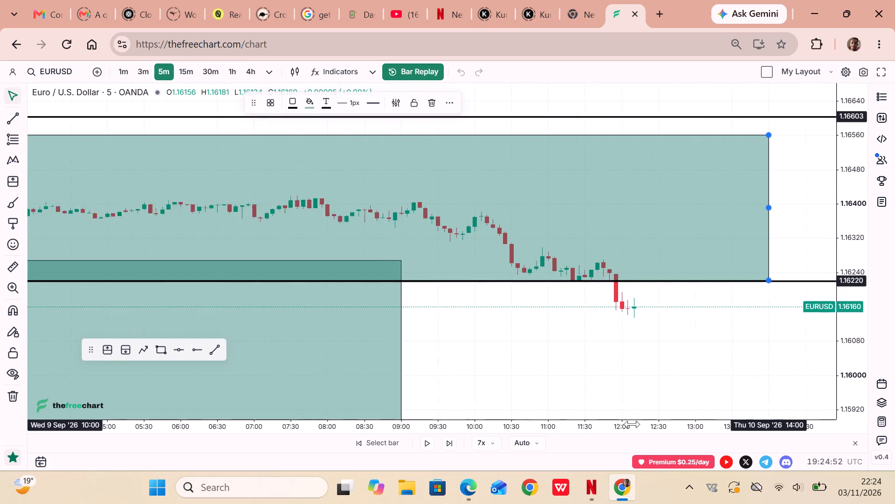
pyautogui.moveTo(632, 424); pyautogui.dragTo(758, 414)
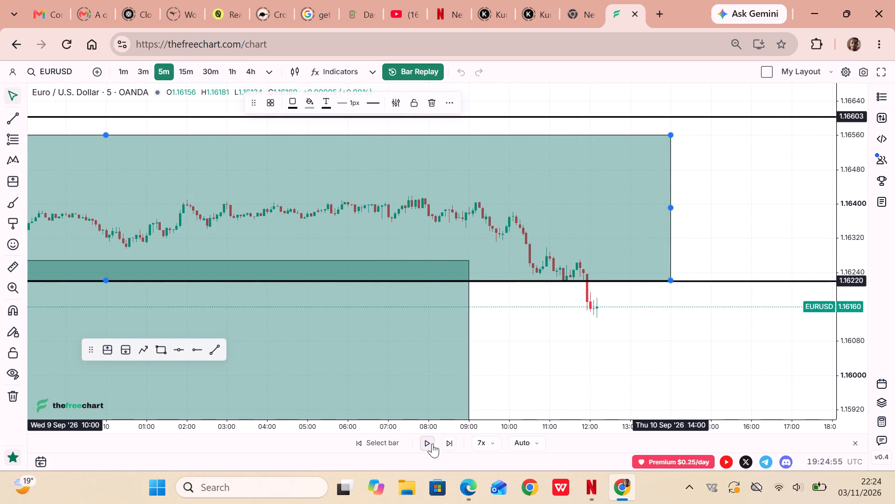
pyautogui.click(432, 443)
pyautogui.click(432, 443)
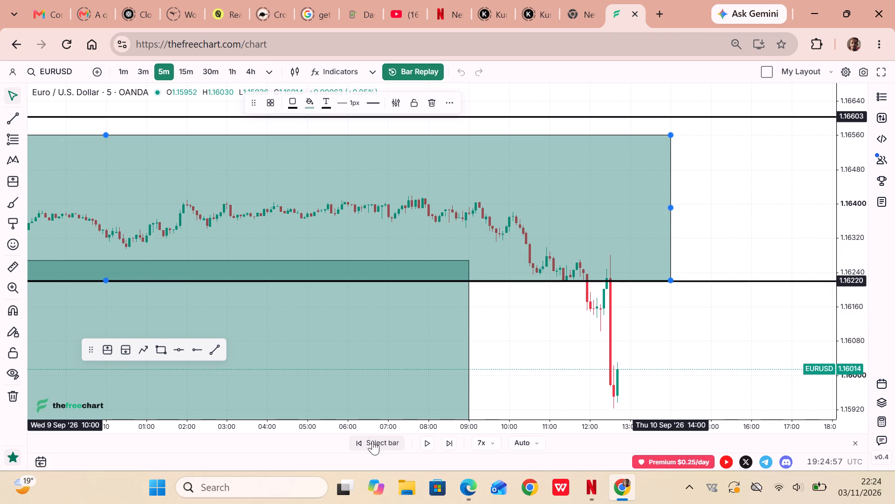
# Rewind the replay to the 10 September 12:30 bar.
pyautogui.moveTo(372, 441); pyautogui.dragTo(645, 298)
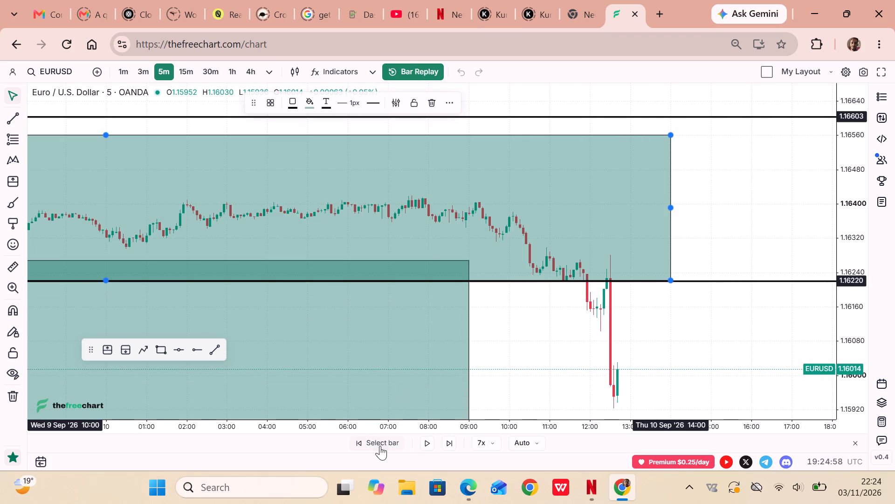
pyautogui.click(380, 446)
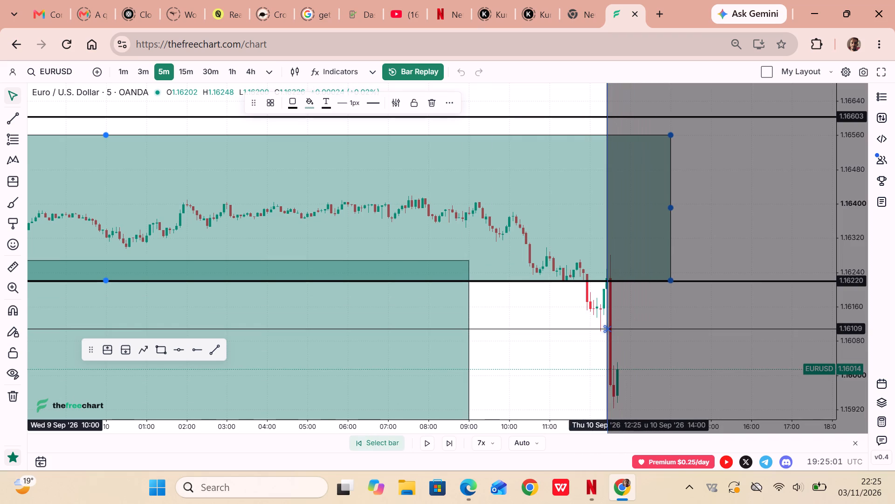
pyautogui.click(610, 329)
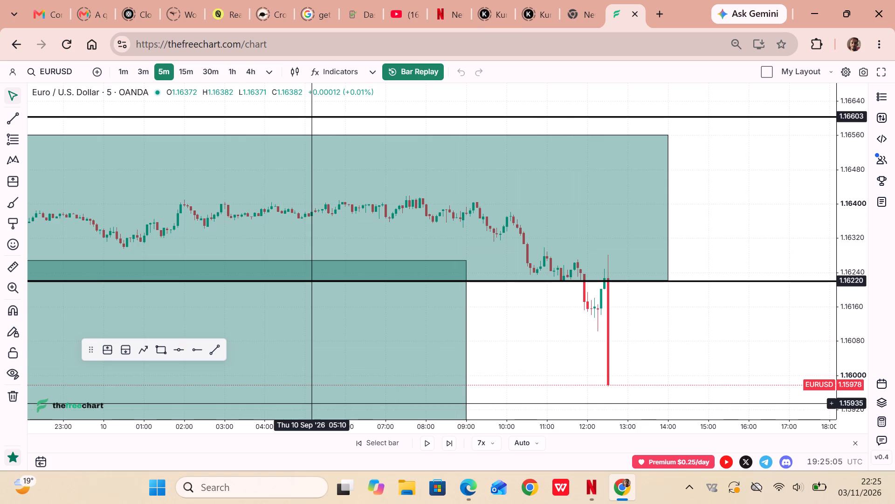
# Place a short position at the 10 September 12:30 bar with its entry at 1.16226.
pyautogui.click(124, 346)
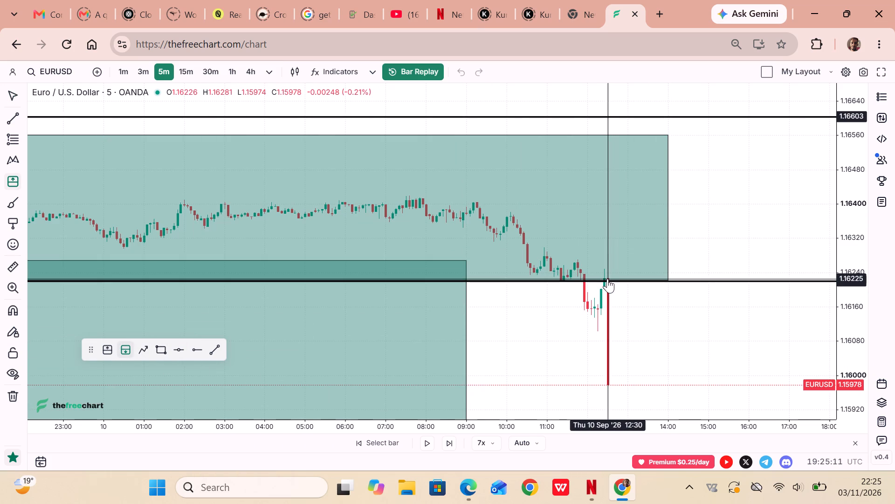
pyautogui.click(607, 279)
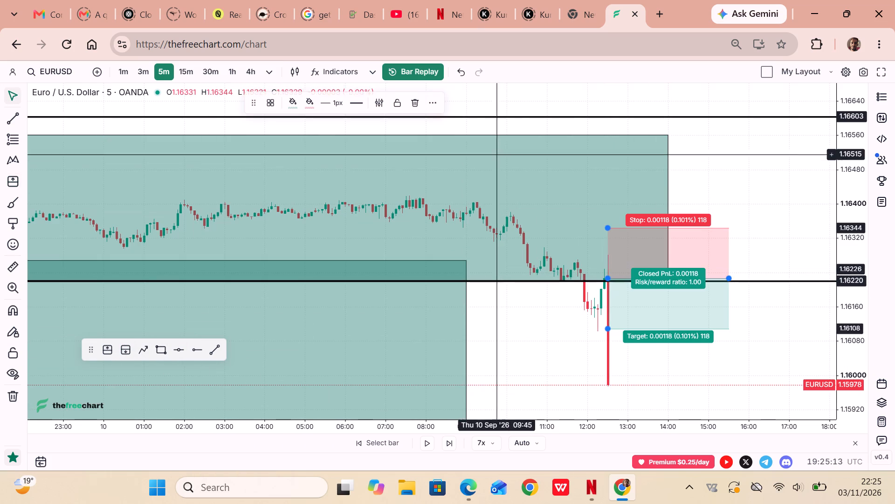
# On the 1-hour chart, raise the short position's stop to 1.16527, near the top of the new rectangle zone.
pyautogui.click(230, 68)
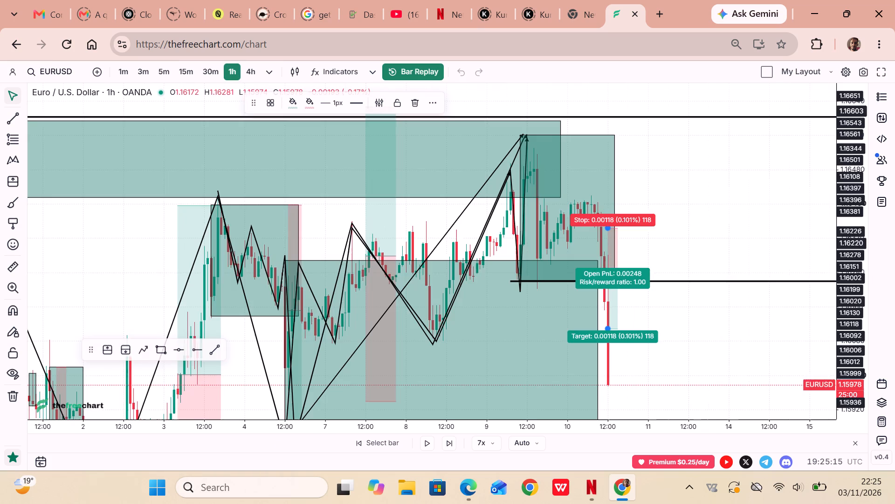
pyautogui.click(743, 205)
pyautogui.moveTo(743, 205); pyautogui.dragTo(779, 205)
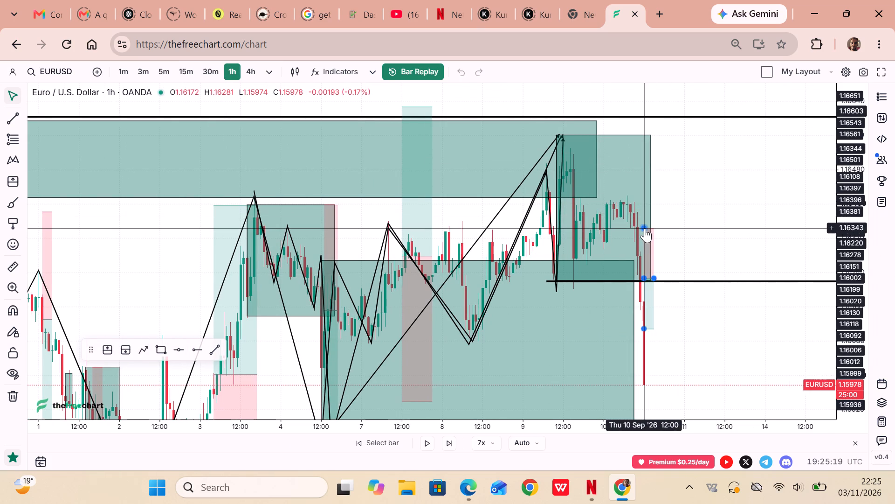
pyautogui.moveTo(645, 228); pyautogui.dragTo(636, 153)
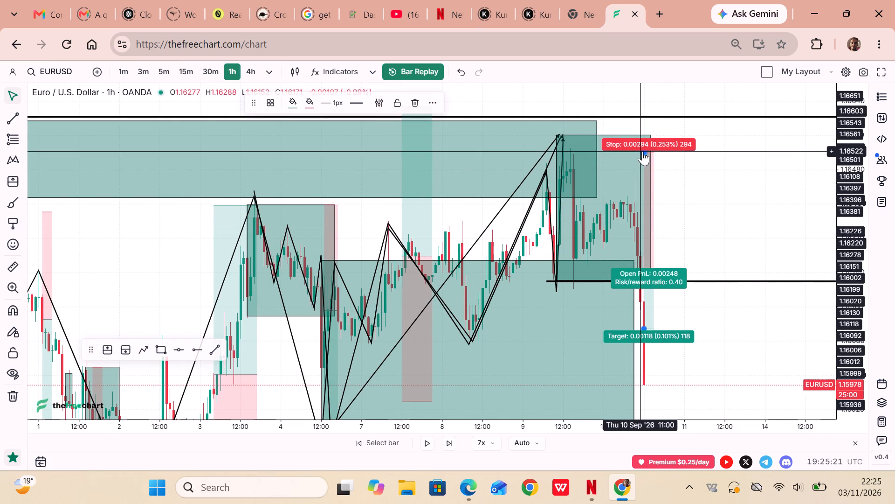
pyautogui.click(642, 151)
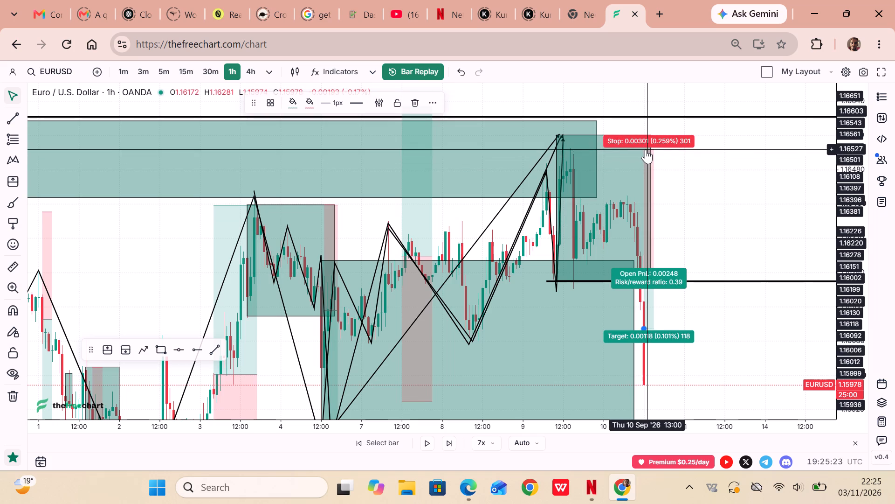
# Lower the short position's target to 1.15918, inside the lower rectangle zone.
pyautogui.moveTo(705, 208); pyautogui.dragTo(750, 154)
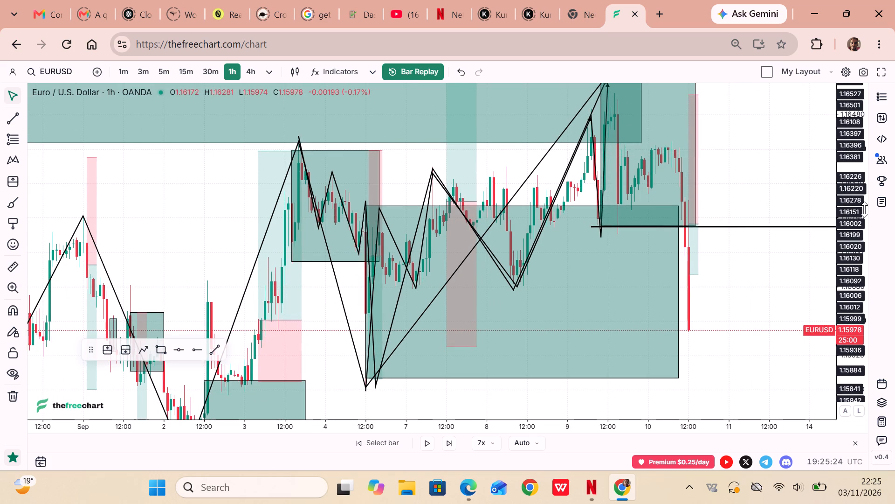
pyautogui.moveTo(864, 210); pyautogui.dragTo(852, 305)
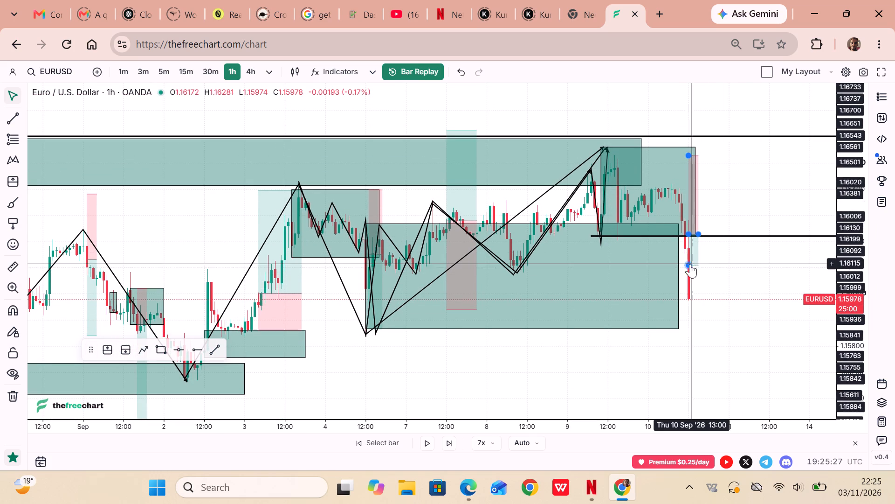
pyautogui.moveTo(685, 264); pyautogui.dragTo(688, 270)
pyautogui.moveTo(688, 270); pyautogui.dragTo(693, 312)
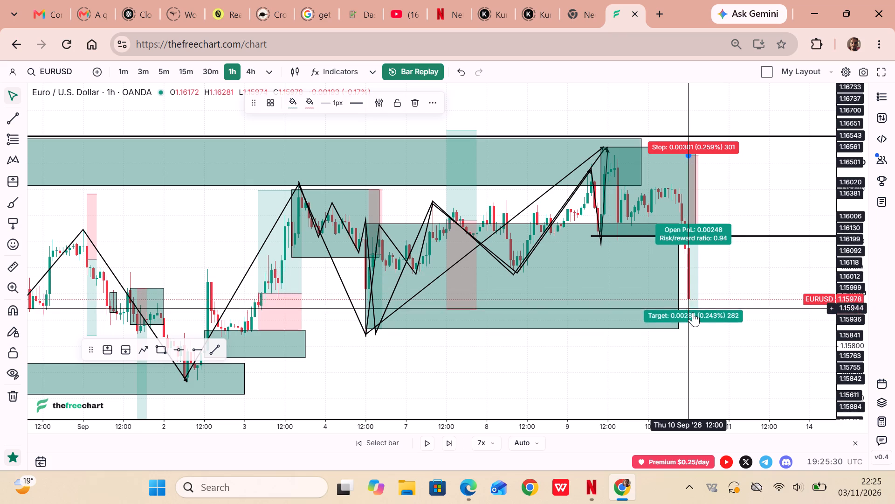
pyautogui.moveTo(693, 312); pyautogui.dragTo(700, 330)
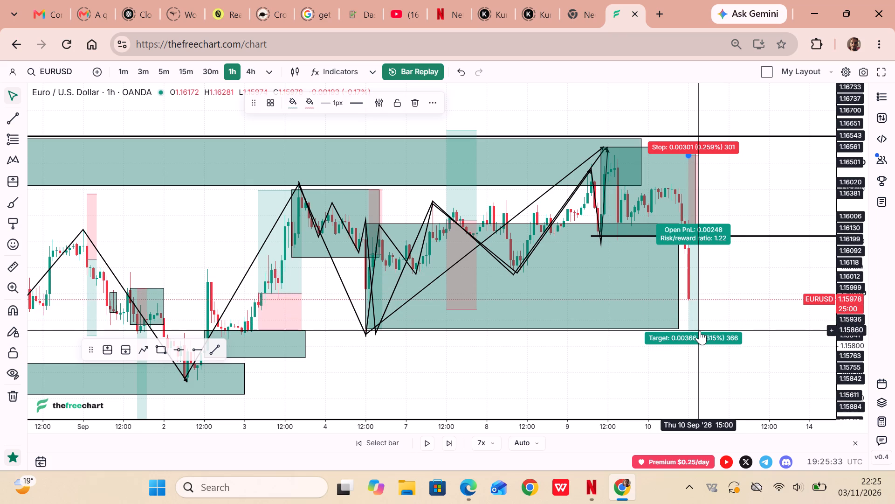
pyautogui.moveTo(700, 330); pyautogui.dragTo(700, 331)
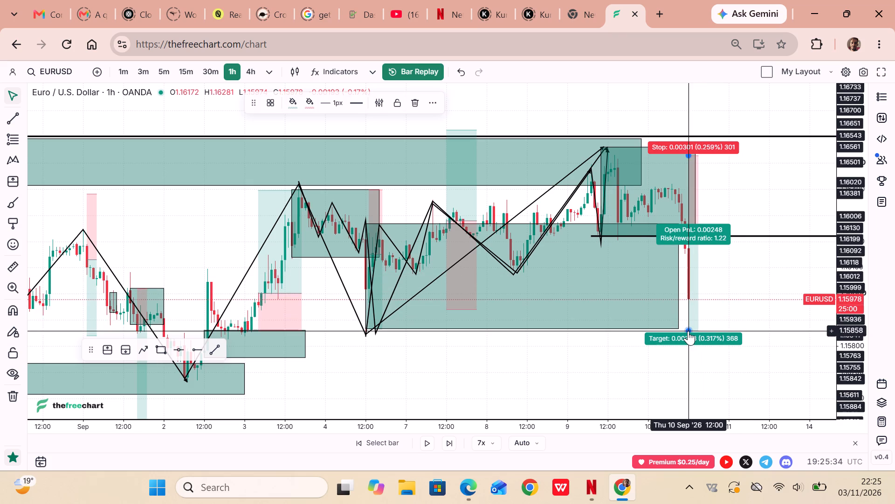
pyautogui.moveTo(688, 331); pyautogui.dragTo(687, 327)
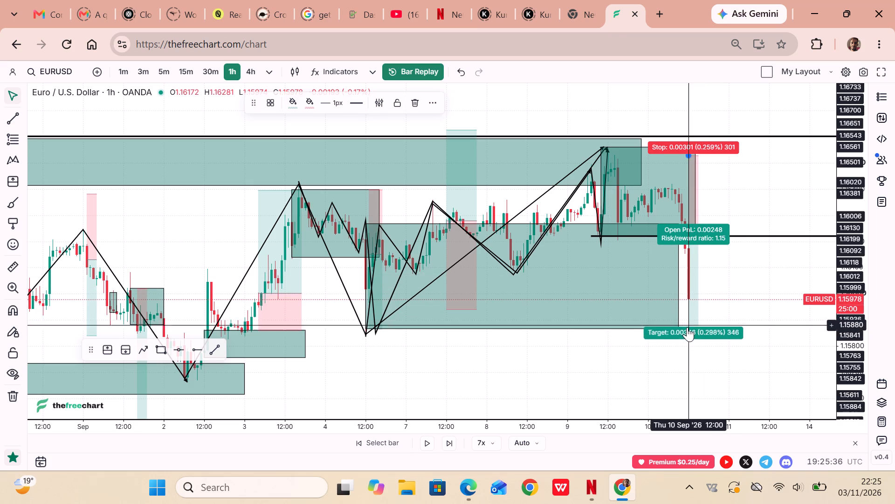
pyautogui.moveTo(687, 327); pyautogui.dragTo(689, 313)
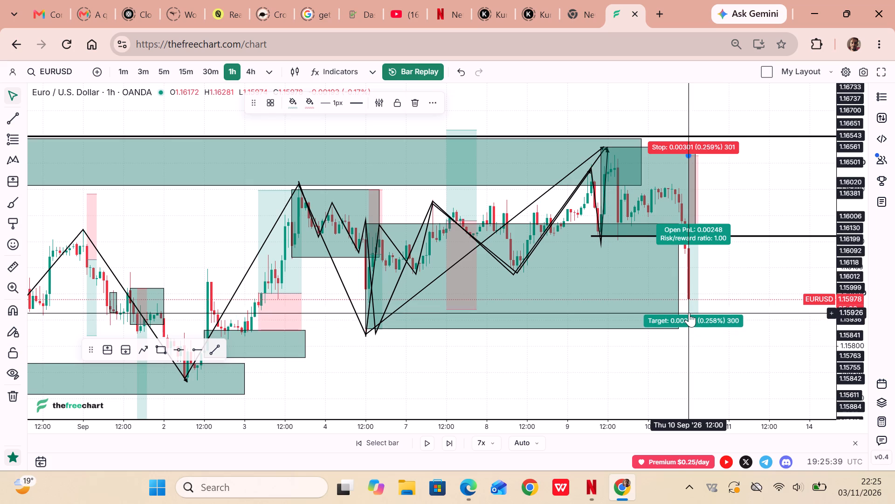
pyautogui.moveTo(689, 313); pyautogui.dragTo(689, 315)
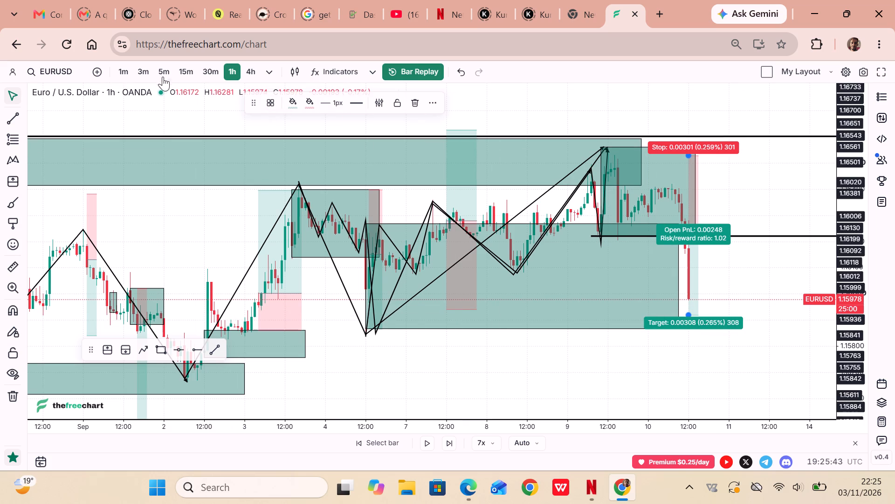
# Examine the short position on the 5-minute chart against the 9 and 10 September price action and zones.
pyautogui.click(159, 74)
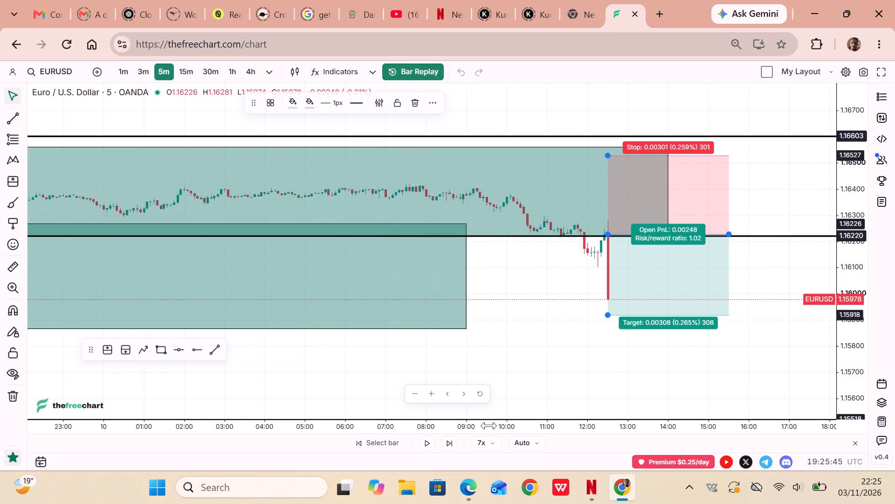
pyautogui.moveTo(489, 426); pyautogui.dragTo(802, 416)
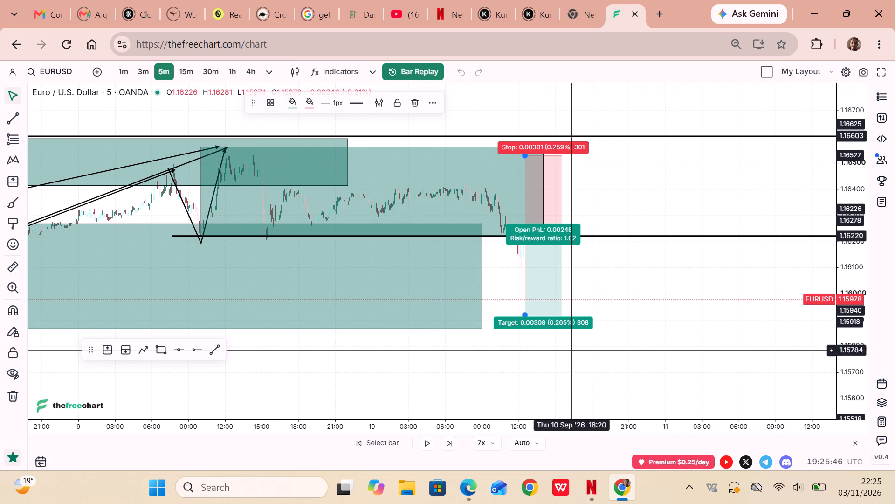
pyautogui.moveTo(548, 386); pyautogui.dragTo(834, 387)
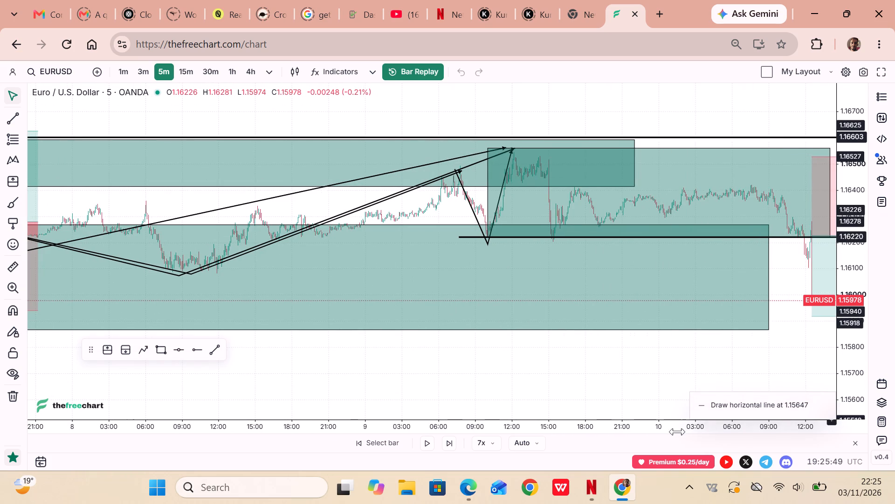
pyautogui.moveTo(677, 432); pyautogui.dragTo(507, 441)
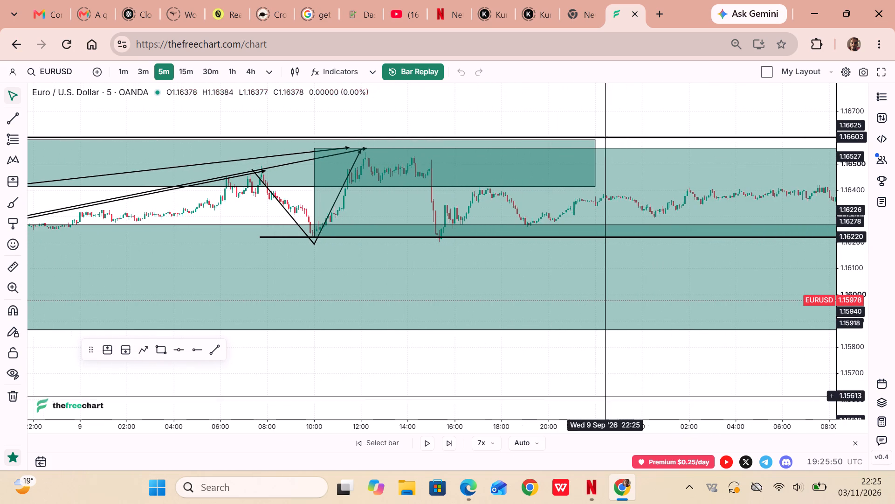
pyautogui.moveTo(692, 357); pyautogui.dragTo(519, 348)
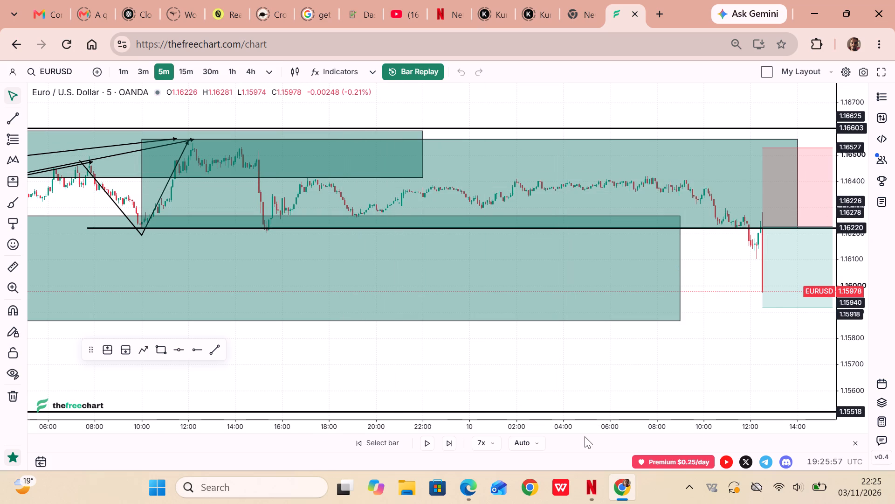
# Shift the large lower rectangle zone down until its top edge meets the 1.16220 level, and undo the last change.
pyautogui.moveTo(591, 428); pyautogui.dragTo(598, 428)
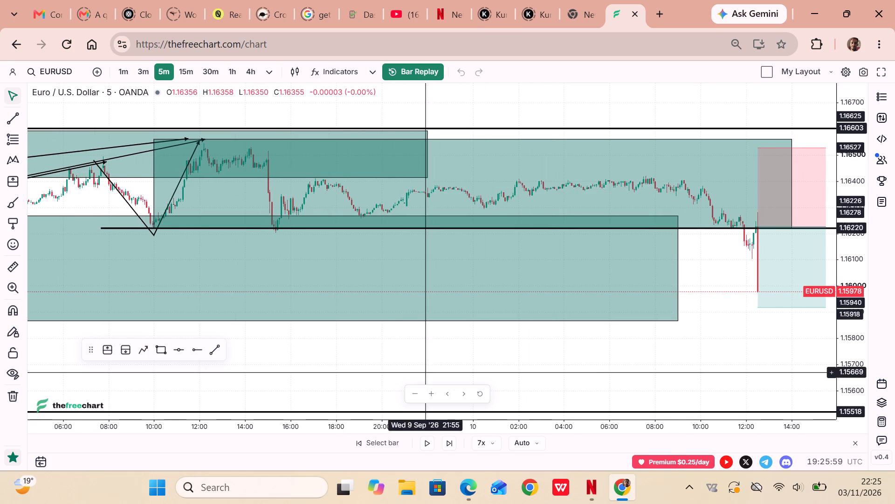
pyautogui.moveTo(426, 372); pyautogui.dragTo(741, 366)
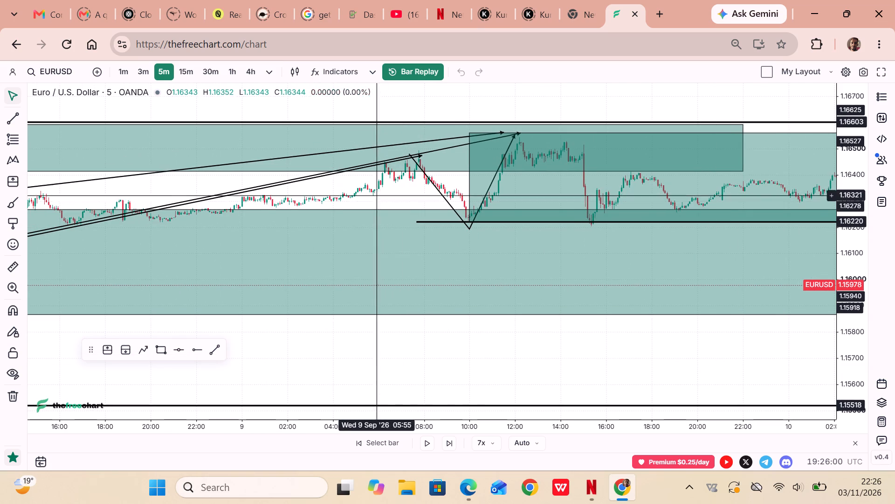
pyautogui.moveTo(379, 213); pyautogui.dragTo(462, 226)
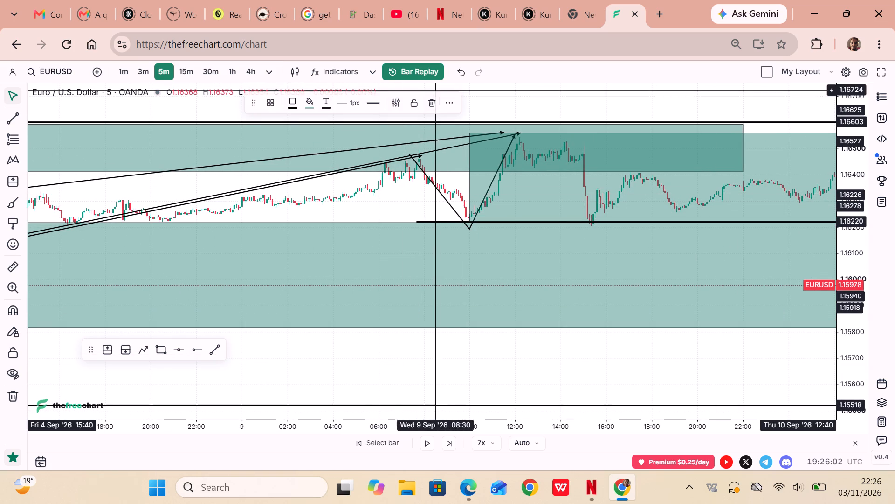
pyautogui.click(465, 75)
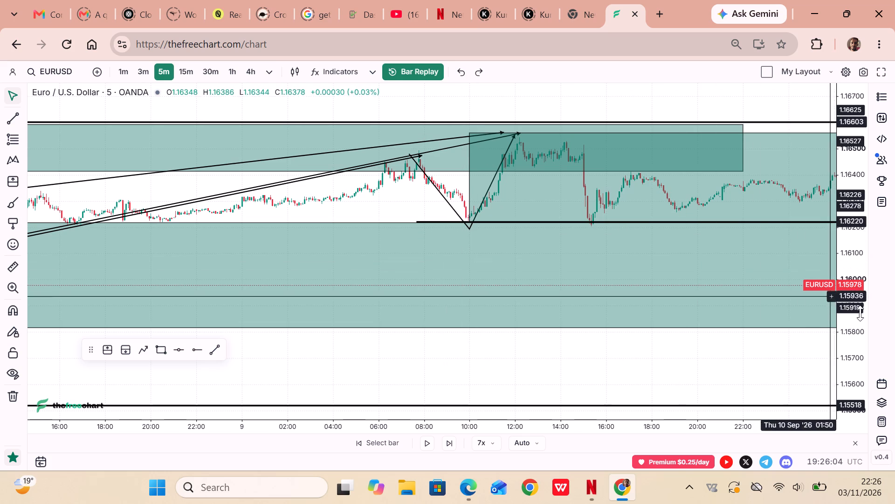
# Draw a trend line at about 1.16495 from 07:15 to 12:05 on 9 September and apply the $$$$ drawing template.
pyautogui.moveTo(862, 315); pyautogui.dragTo(828, 168)
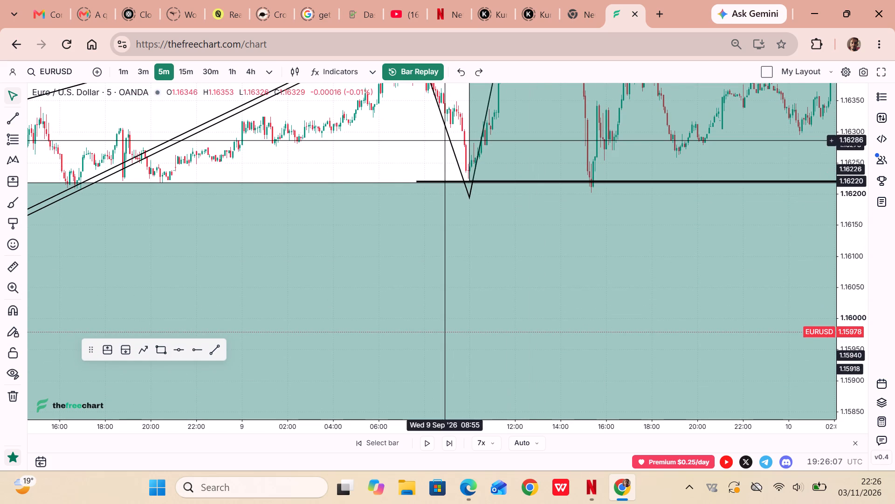
pyautogui.moveTo(445, 140); pyautogui.dragTo(387, 304)
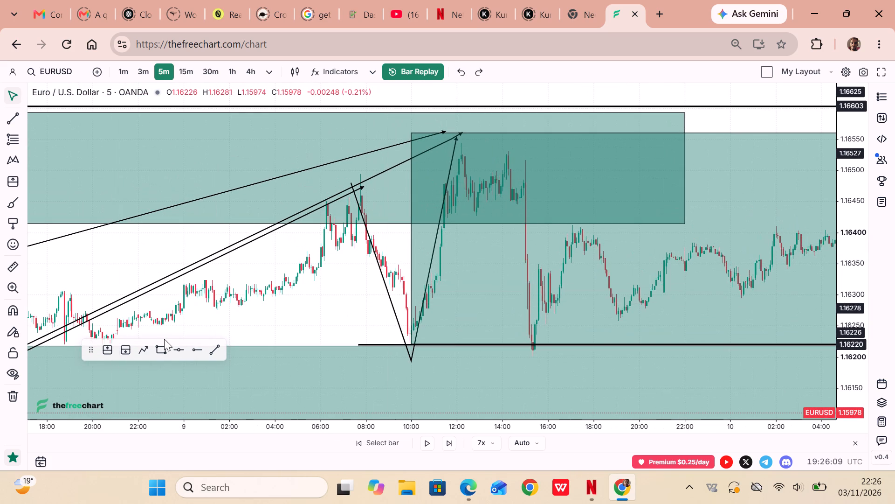
pyautogui.click(219, 350)
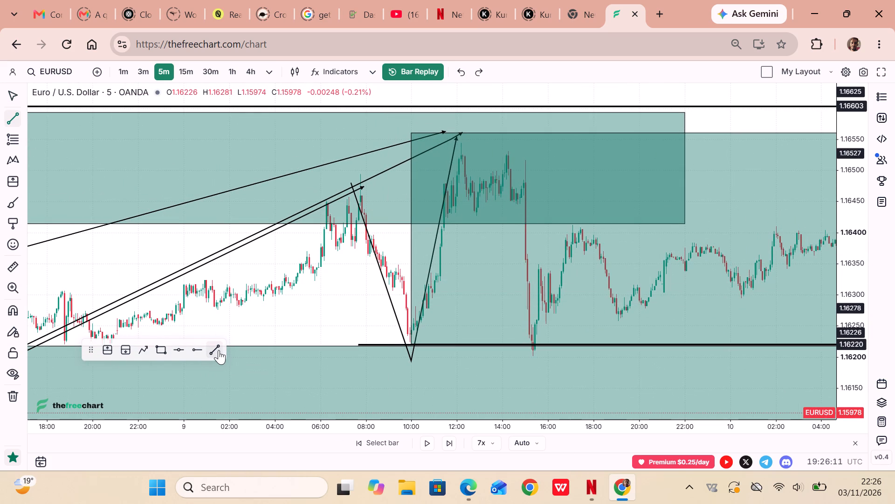
pyautogui.click(349, 175)
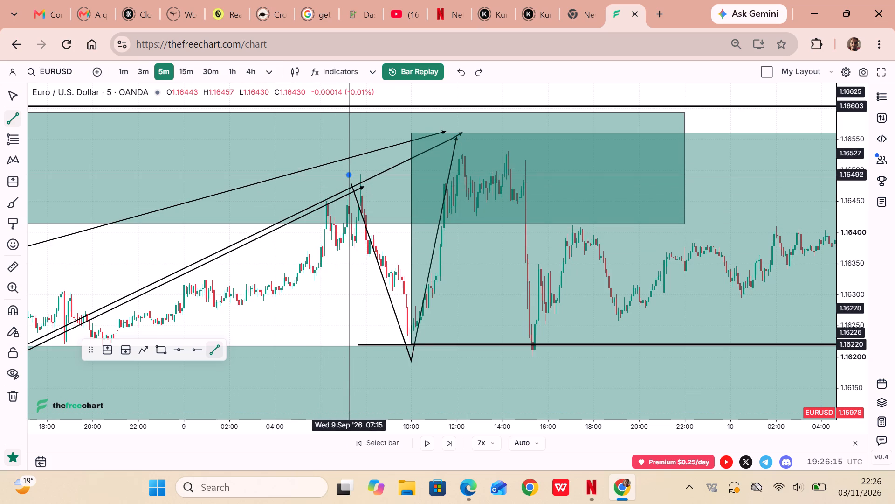
pyautogui.click(459, 174)
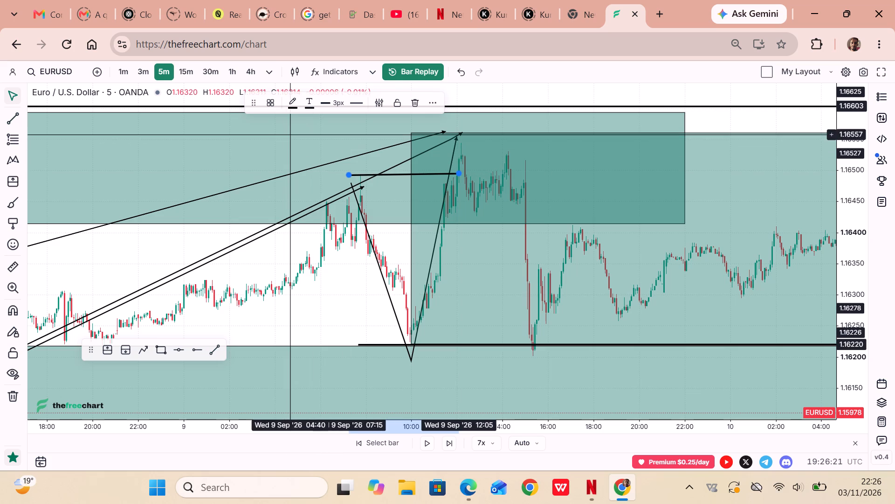
pyautogui.click(269, 109)
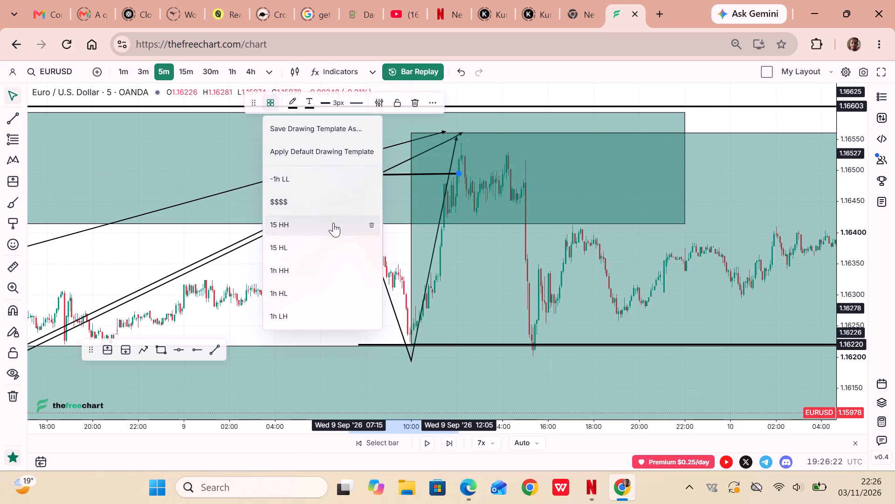
pyautogui.click(305, 202)
pyautogui.click(300, 308)
pyautogui.moveTo(300, 308); pyautogui.dragTo(472, 312)
pyautogui.moveTo(472, 312); pyautogui.dragTo(508, 313)
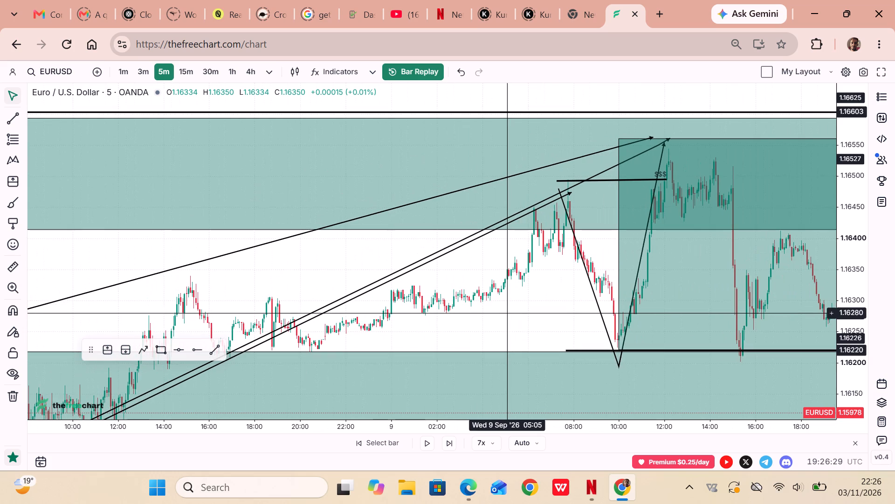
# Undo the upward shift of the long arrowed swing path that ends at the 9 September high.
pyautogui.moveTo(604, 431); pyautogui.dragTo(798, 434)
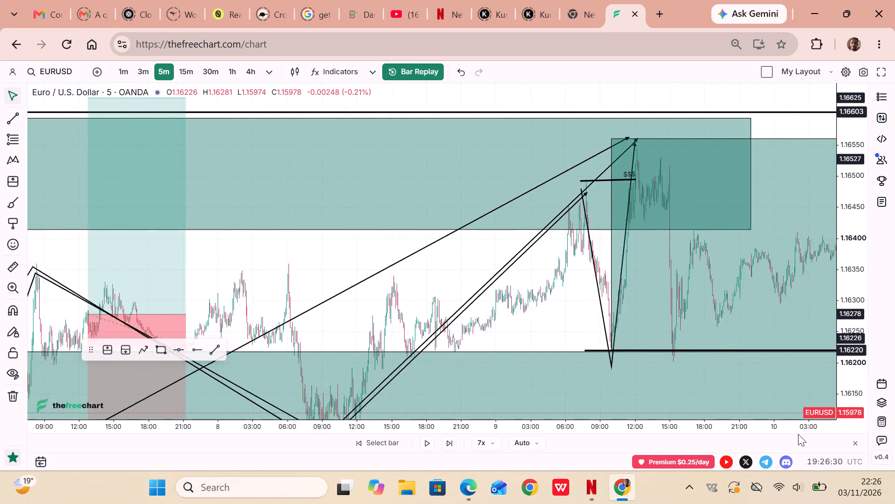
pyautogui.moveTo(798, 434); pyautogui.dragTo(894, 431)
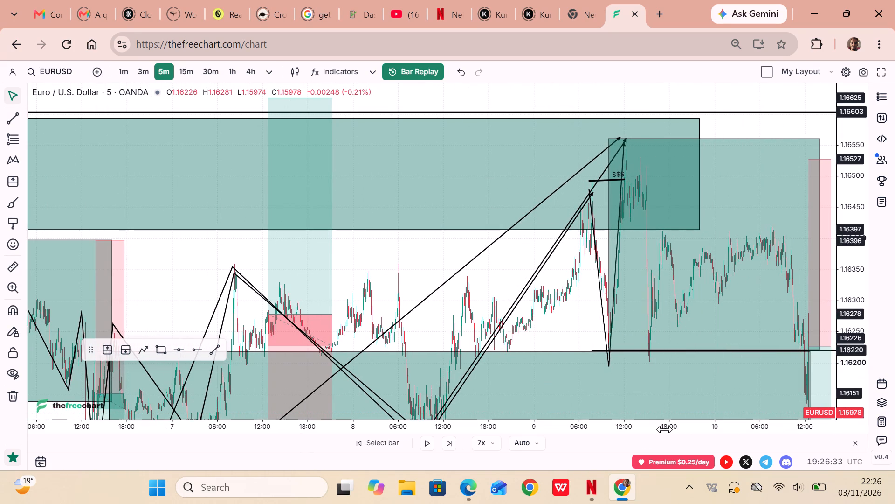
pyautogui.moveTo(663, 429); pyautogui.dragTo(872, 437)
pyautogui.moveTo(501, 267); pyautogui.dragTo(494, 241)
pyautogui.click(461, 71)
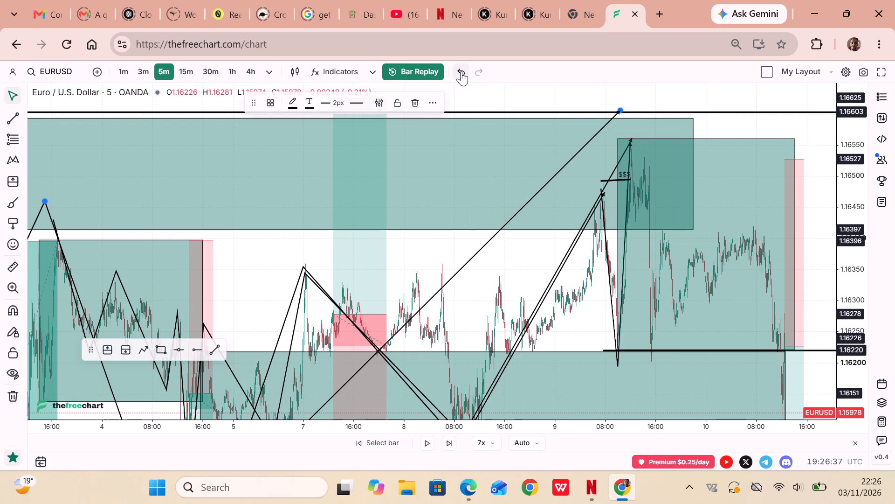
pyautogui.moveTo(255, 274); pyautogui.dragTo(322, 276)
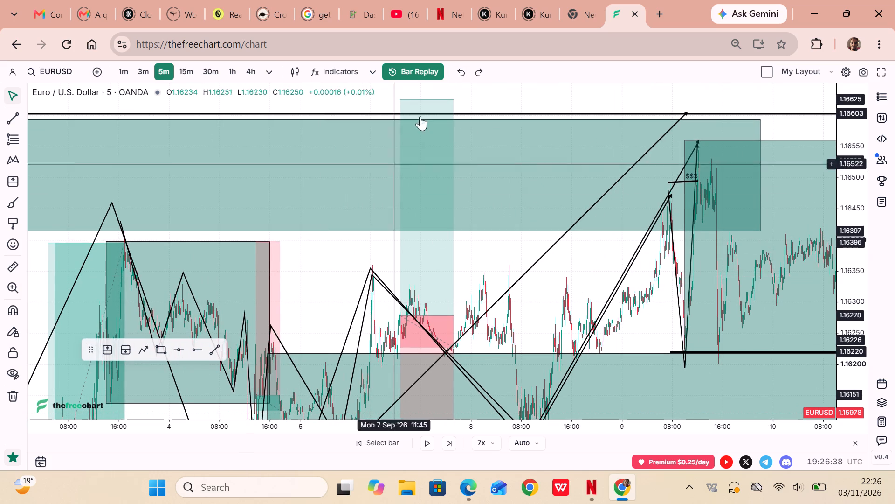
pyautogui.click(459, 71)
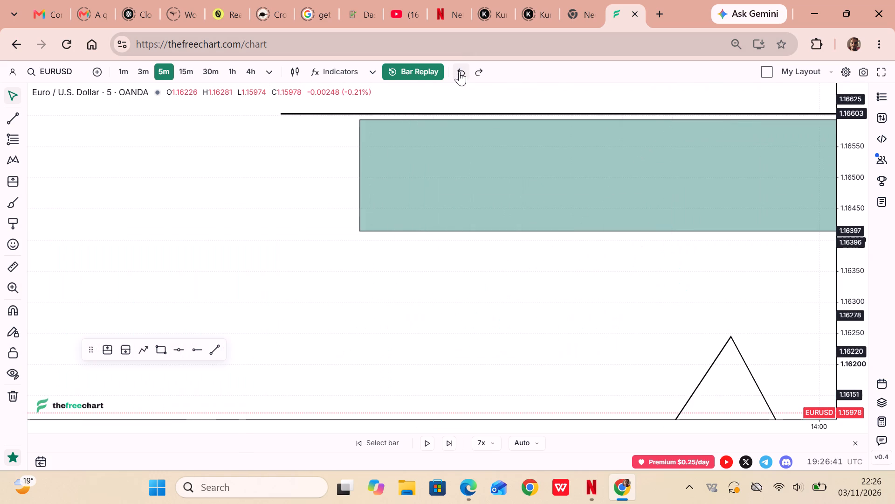
# Examine the 5-minute price action, swing paths and zones from 27 August through 10 September.
pyautogui.moveTo(624, 263); pyautogui.dragTo(366, 266)
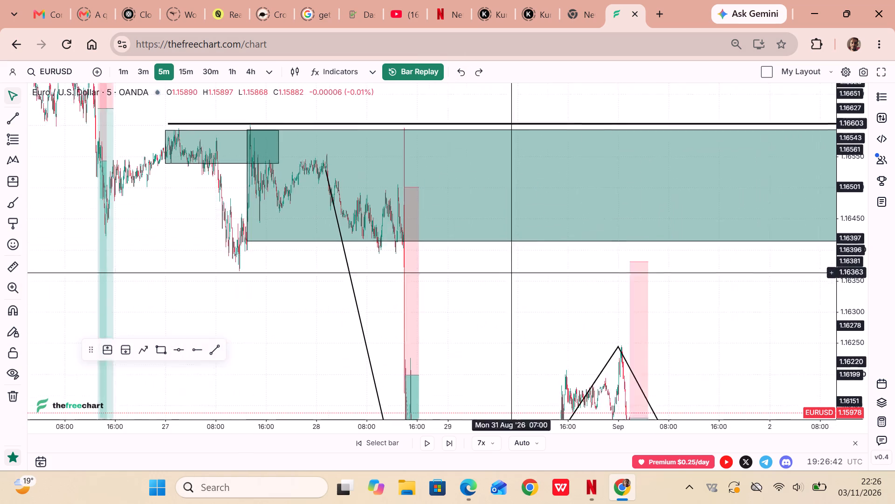
pyautogui.moveTo(366, 266); pyautogui.dragTo(305, 260)
pyautogui.moveTo(513, 291); pyautogui.dragTo(60, 238)
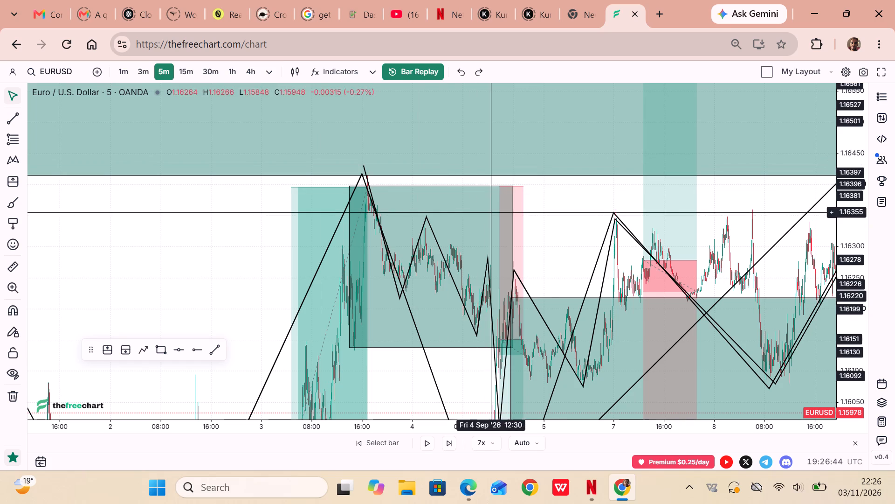
pyautogui.moveTo(551, 231); pyautogui.dragTo(79, 163)
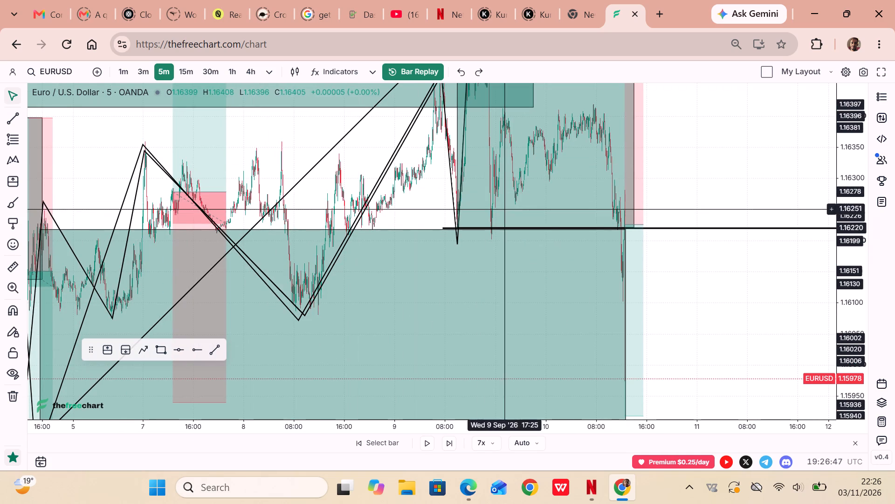
pyautogui.moveTo(678, 177); pyautogui.dragTo(766, 300)
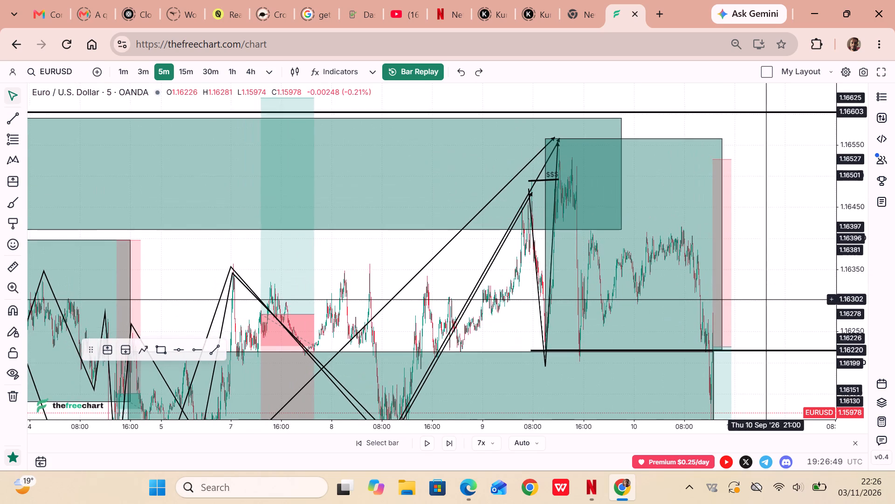
pyautogui.moveTo(766, 300); pyautogui.dragTo(671, 260)
pyautogui.moveTo(664, 426); pyautogui.dragTo(481, 415)
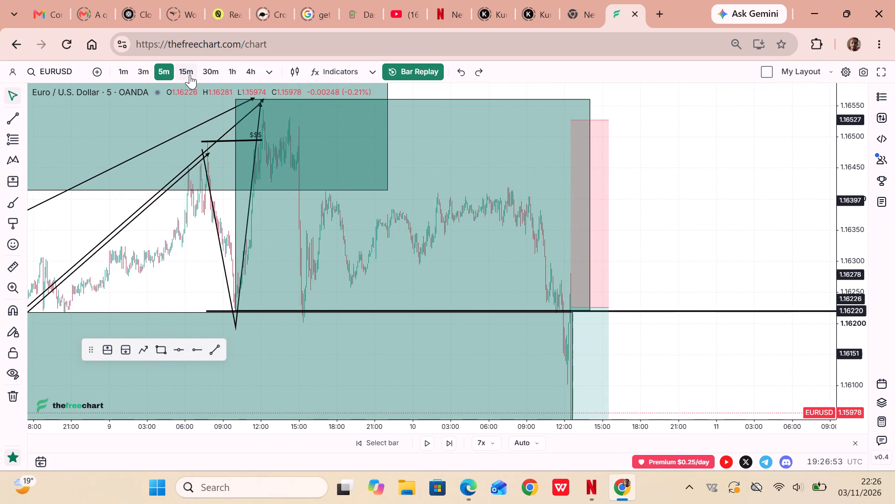
# On the 15-minute chart, play the replay forward from 10 September to about midday on 11 September.
pyautogui.click(190, 75)
pyautogui.moveTo(650, 168); pyautogui.dragTo(688, 127)
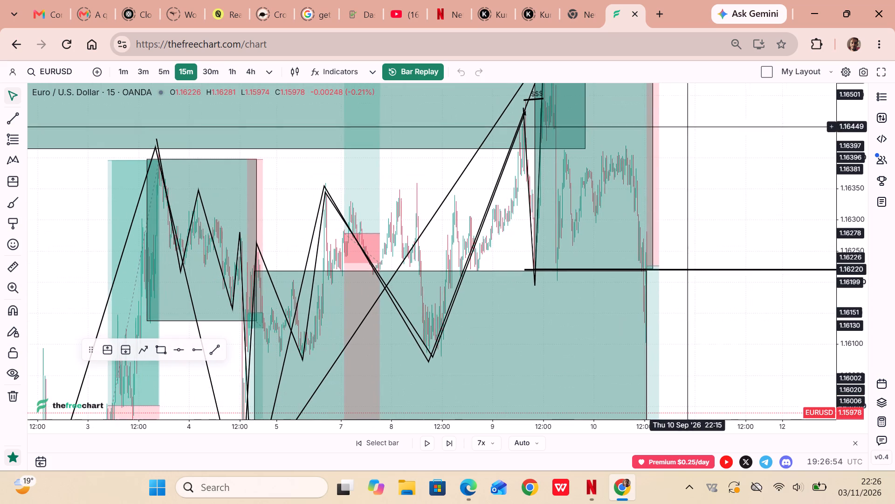
pyautogui.moveTo(861, 251); pyautogui.dragTo(870, 334)
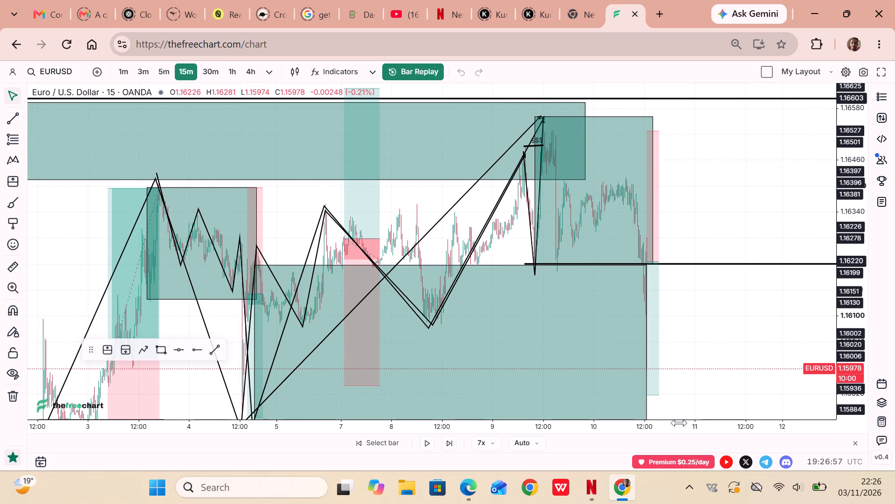
pyautogui.moveTo(680, 423); pyautogui.dragTo(552, 419)
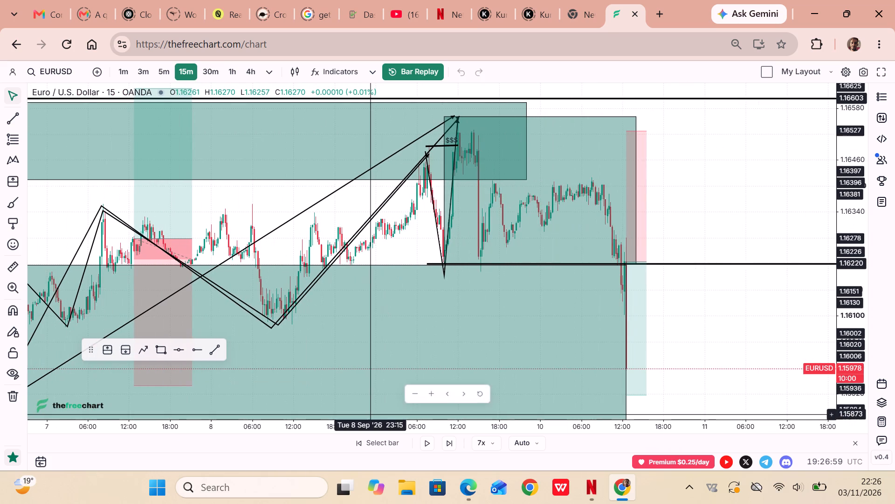
pyautogui.click(423, 438)
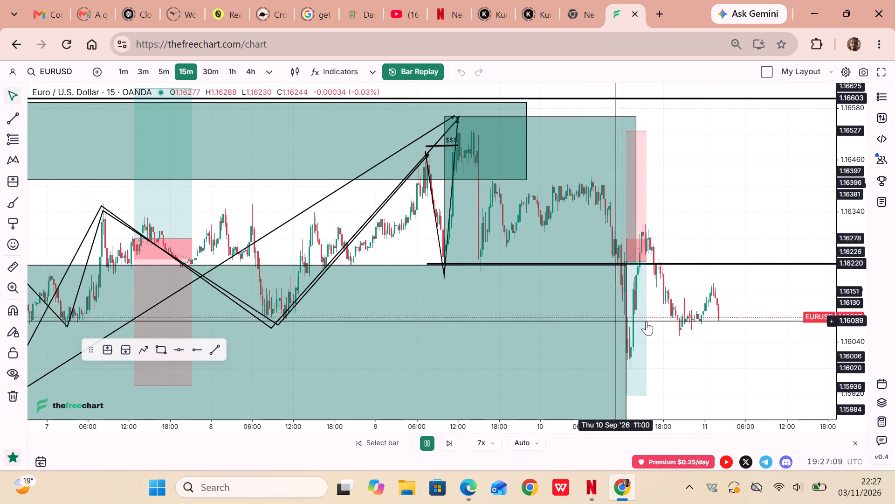
# Lower the 10 September short position's target to 1.15625, below the large rectangle zone, for a risk/reward ratio of 2.00.
pyautogui.moveTo(694, 339); pyautogui.dragTo(587, 263)
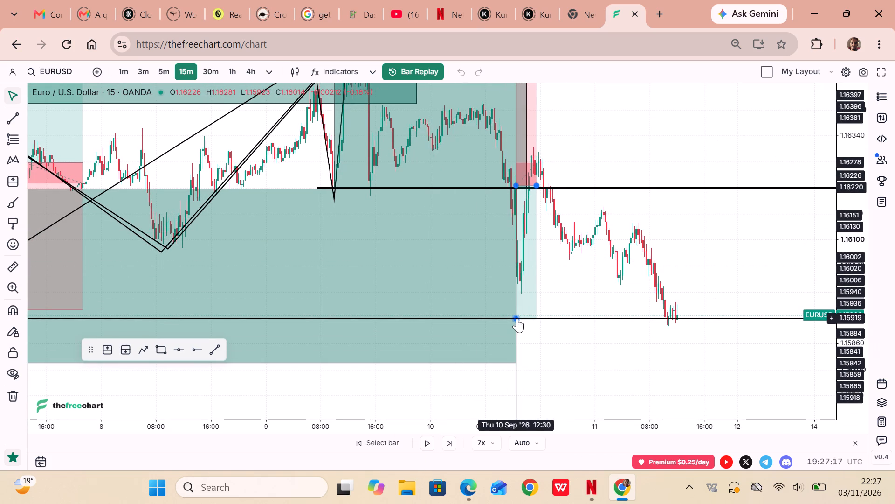
pyautogui.moveTo(517, 318); pyautogui.dragTo(524, 368)
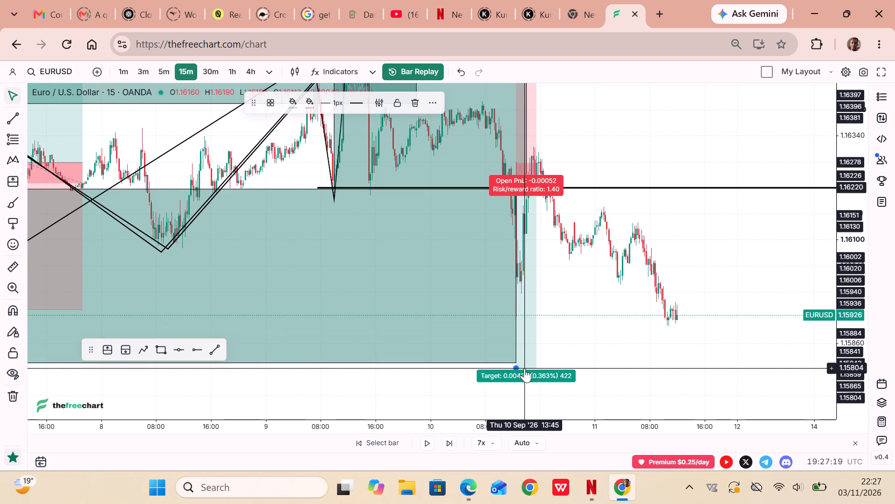
pyautogui.moveTo(516, 369); pyautogui.dragTo(515, 400)
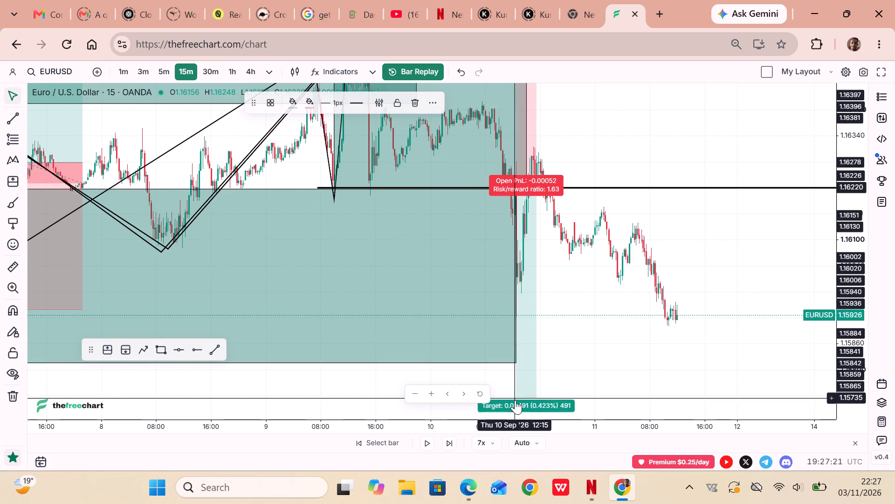
pyautogui.moveTo(515, 400); pyautogui.dragTo(516, 415)
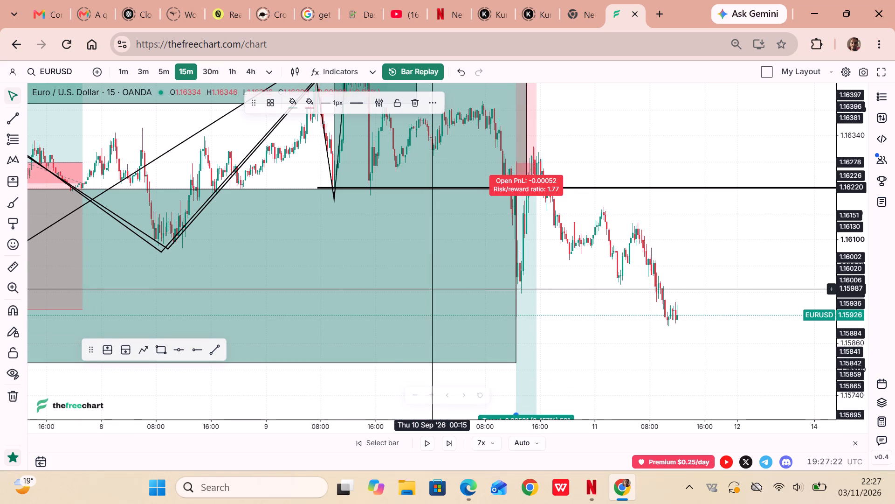
pyautogui.moveTo(849, 244); pyautogui.dragTo(852, 339)
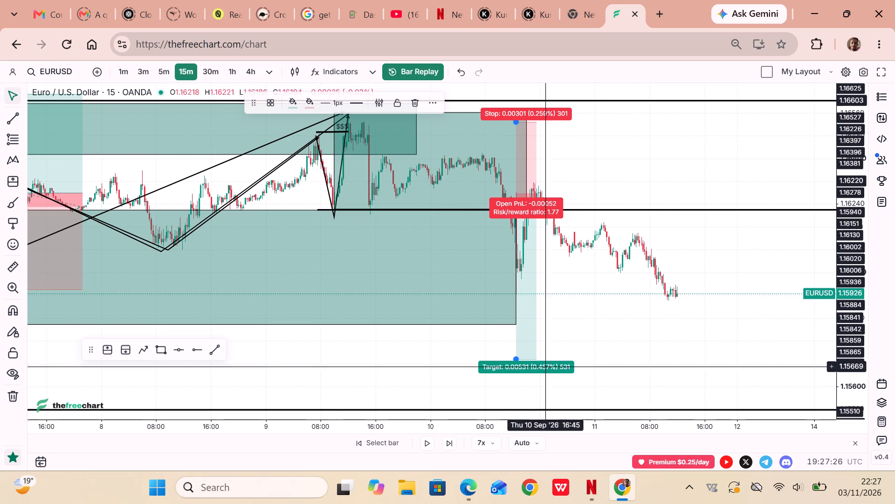
pyautogui.moveTo(516, 359); pyautogui.dragTo(519, 374)
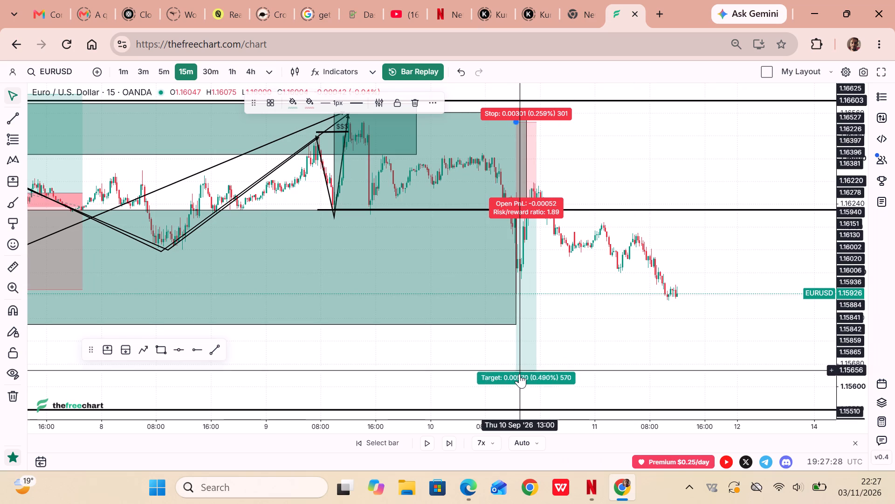
pyautogui.moveTo(519, 374); pyautogui.dragTo(520, 379)
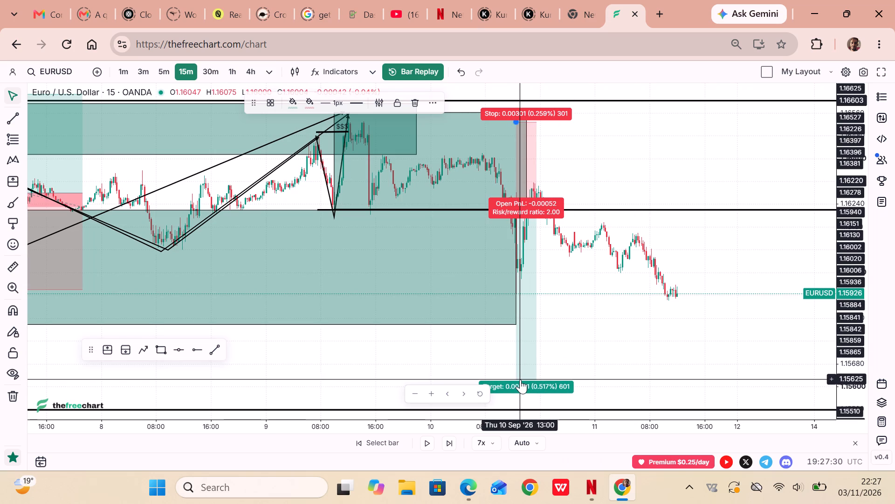
# Play the 15-minute replay forward to late on 11 September, pause it, and bring the newest bars into view.
pyautogui.click(428, 443)
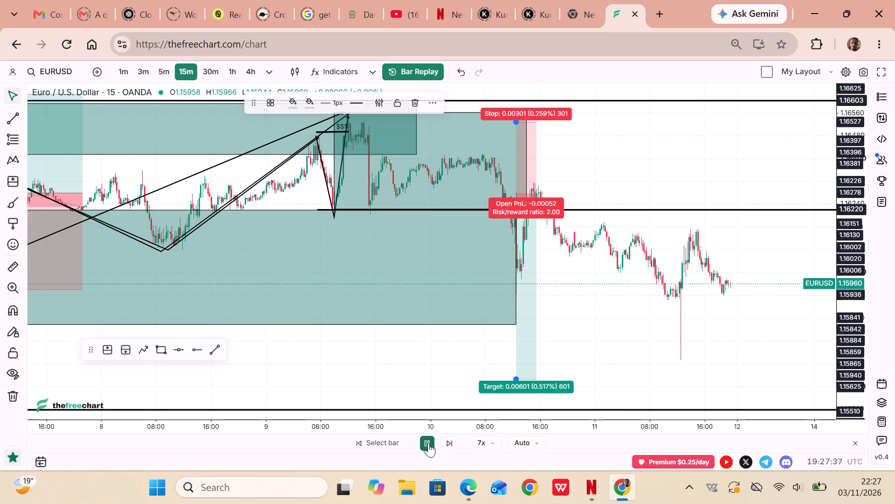
pyautogui.click(428, 443)
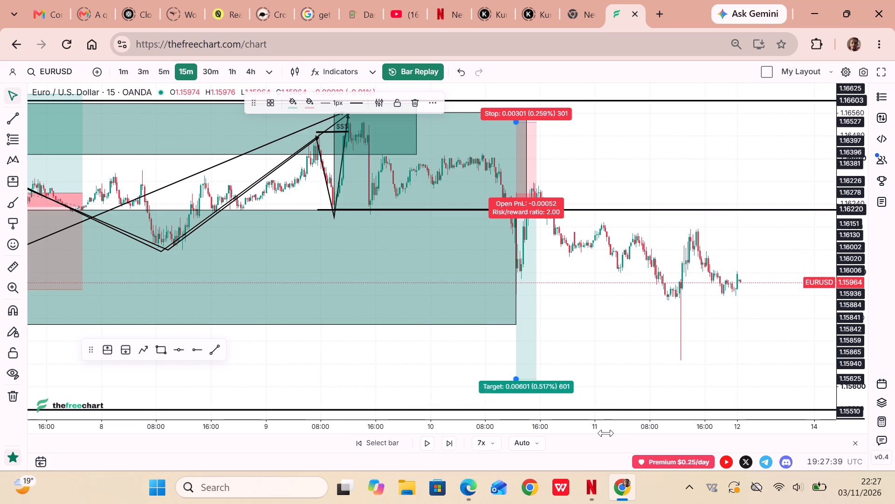
pyautogui.moveTo(606, 433); pyautogui.dragTo(494, 440)
pyautogui.moveTo(543, 425); pyautogui.dragTo(450, 422)
pyautogui.moveTo(620, 322); pyautogui.dragTo(419, 296)
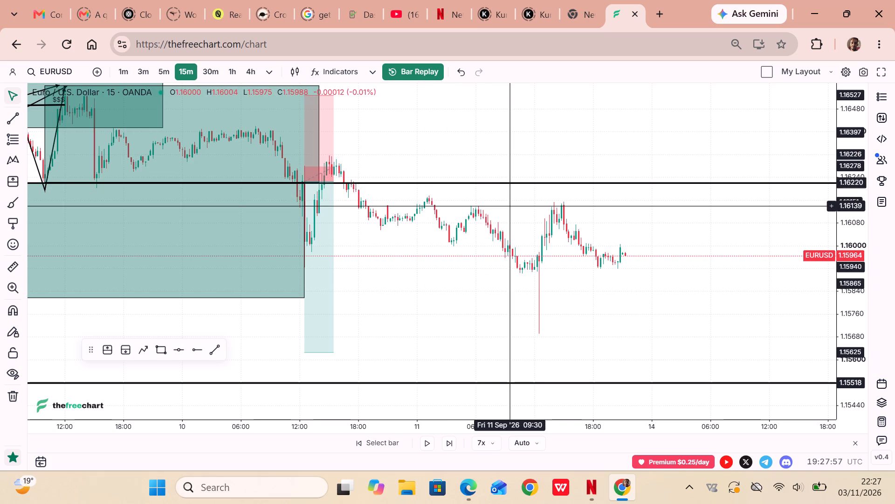
# Play the 15-minute replay forward into the morning of 14 September and pause it at the 1.15518 horizontal level.
pyautogui.click(419, 447)
pyautogui.click(426, 442)
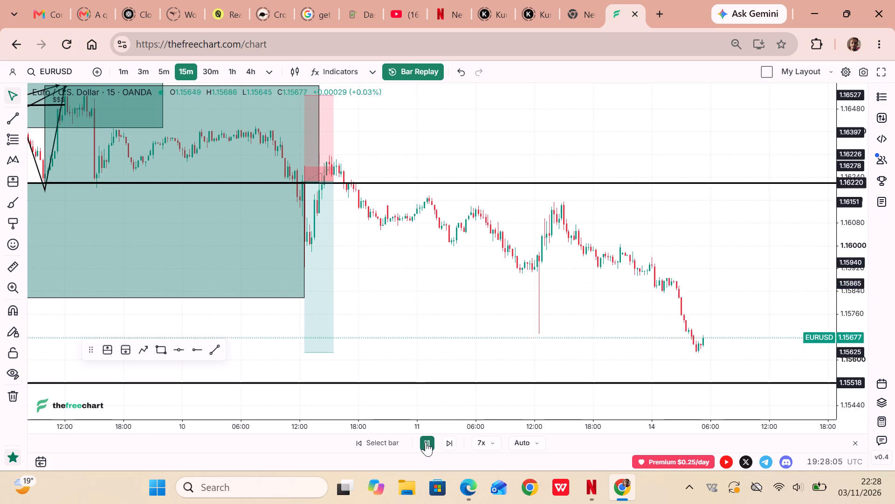
pyautogui.click(426, 442)
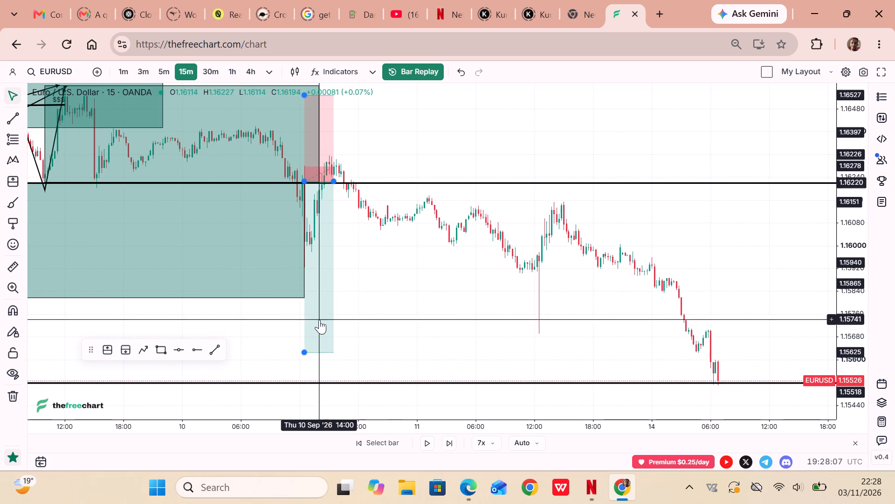
# Lower the 10 September short position's target to 1.15520, at the lower horizontal line, for a risk/reward ratio of 2.35.
pyautogui.moveTo(305, 350); pyautogui.dragTo(310, 382)
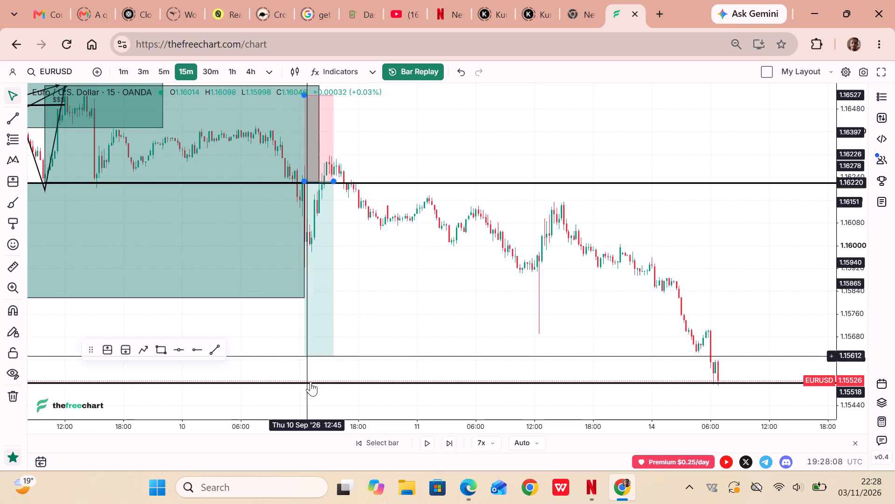
pyautogui.moveTo(310, 382); pyautogui.dragTo(304, 383)
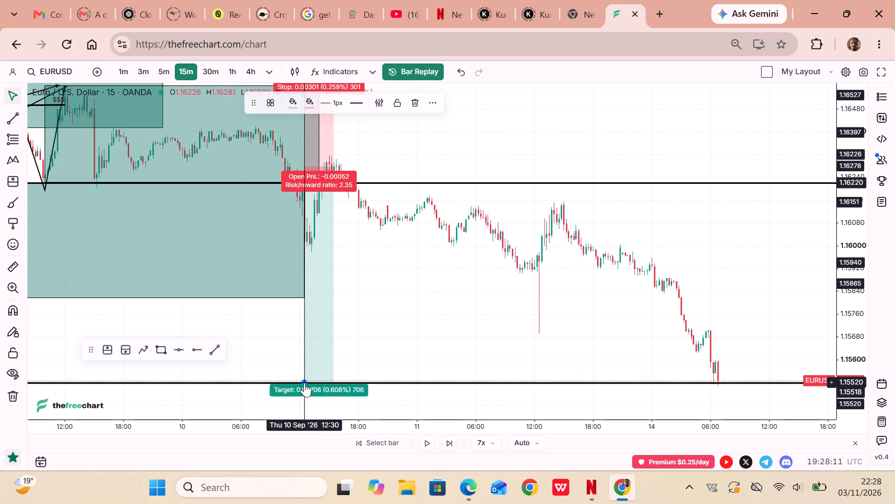
# Switch to the 1-hour chart and examine the swing paths, zones, $$$ liquidity line and decline from 9 to 14 September.
pyautogui.click(233, 70)
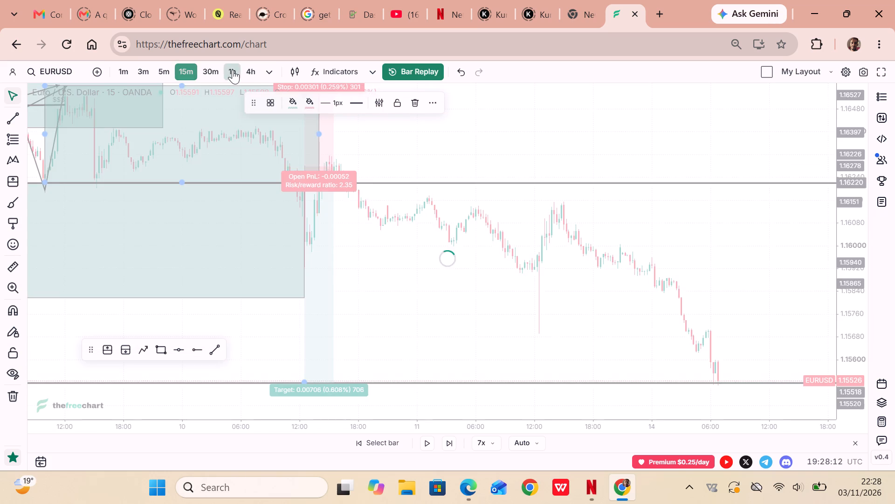
pyautogui.moveTo(645, 427); pyautogui.dragTo(590, 431)
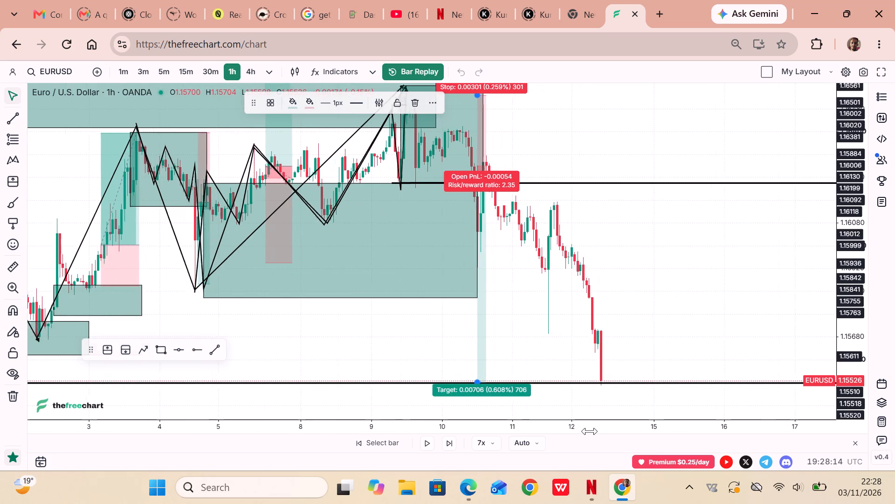
pyautogui.moveTo(590, 431); pyautogui.dragTo(581, 433)
pyautogui.moveTo(688, 265); pyautogui.dragTo(679, 302)
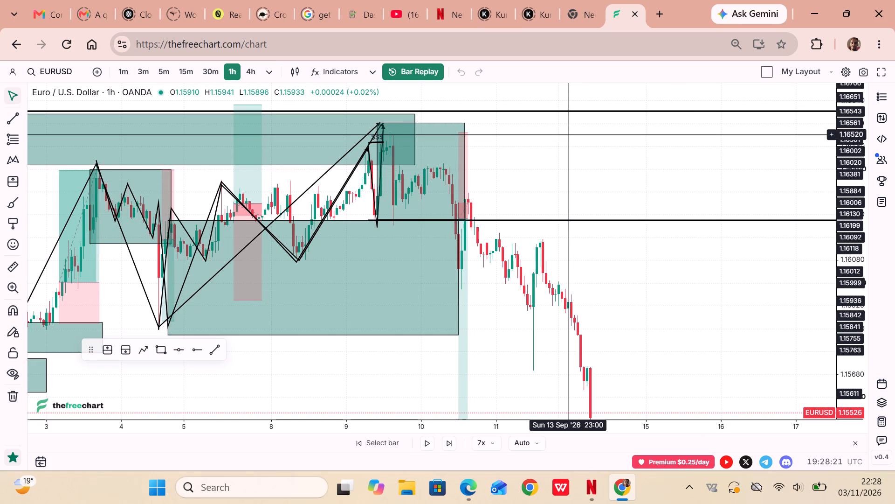
pyautogui.click(384, 142)
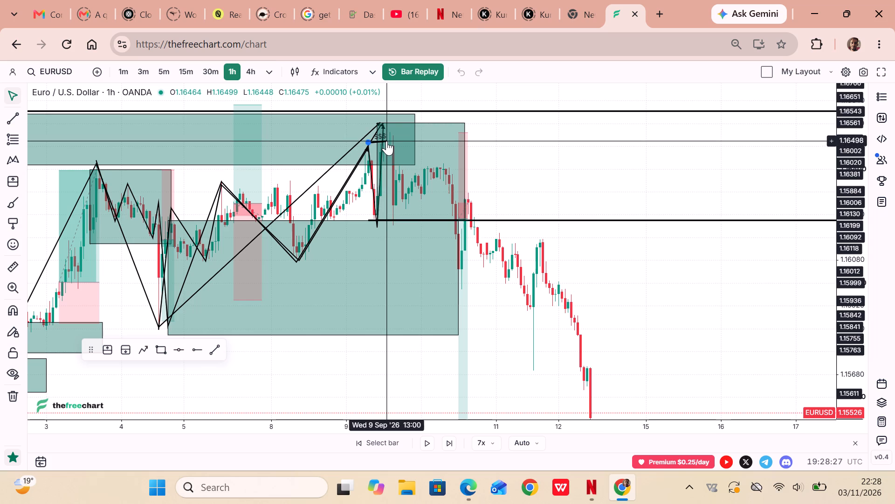
pyautogui.click(535, 170)
pyautogui.moveTo(535, 170); pyautogui.dragTo(512, 170)
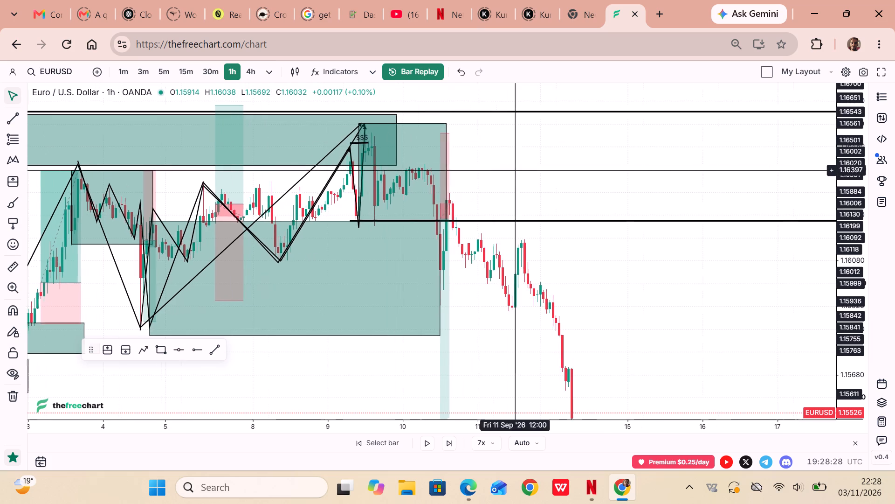
pyautogui.moveTo(512, 170); pyautogui.dragTo(508, 172)
pyautogui.moveTo(591, 426); pyautogui.dragTo(534, 428)
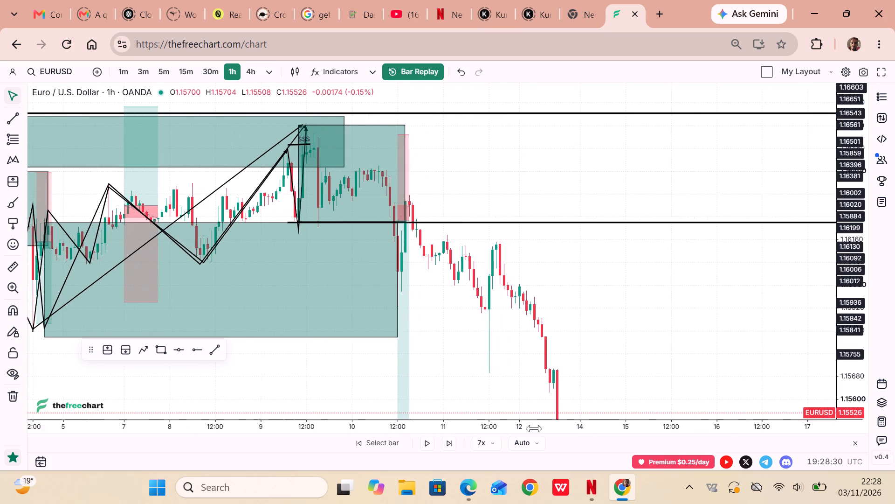
pyautogui.moveTo(534, 428); pyautogui.dragTo(534, 428)
pyautogui.moveTo(476, 194); pyautogui.dragTo(482, 199)
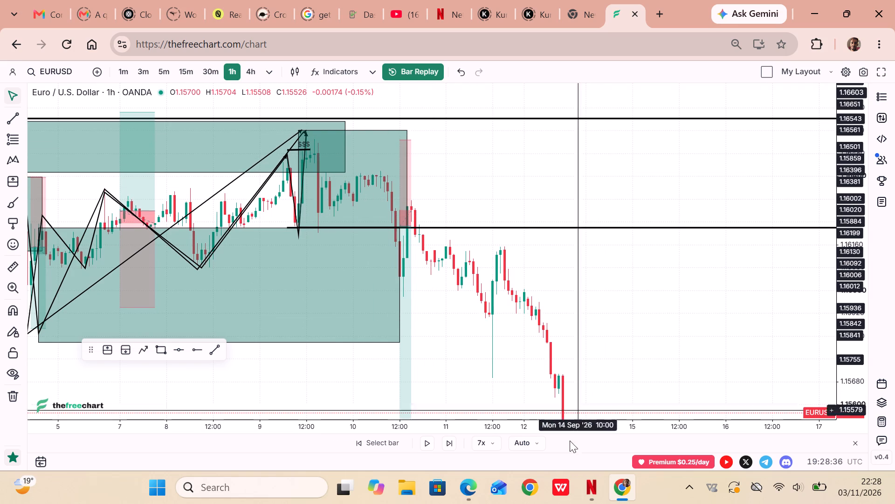
# Minimize the browser and launch Kuro from the desktop.
pyautogui.click(815, 0)
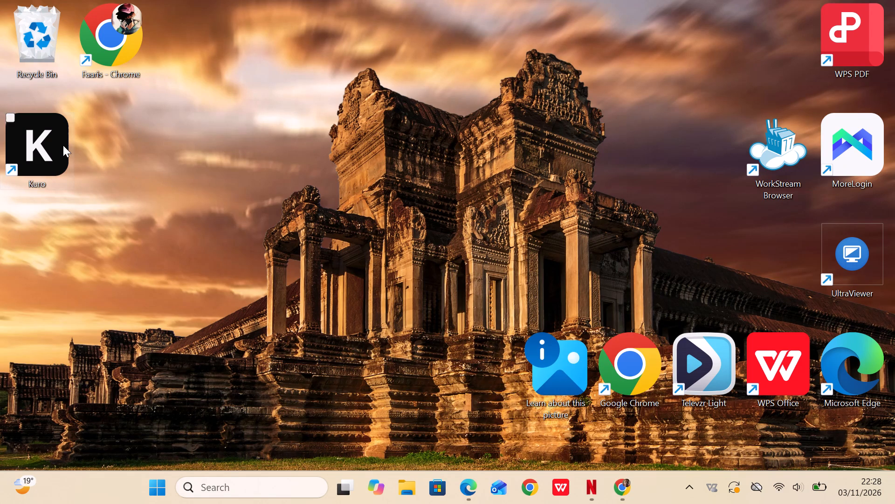
pyautogui.tripleClick(63, 145)
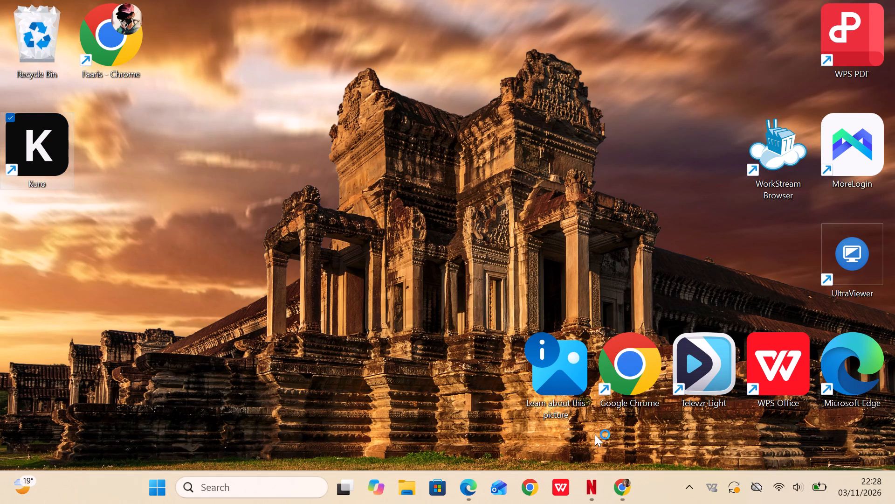
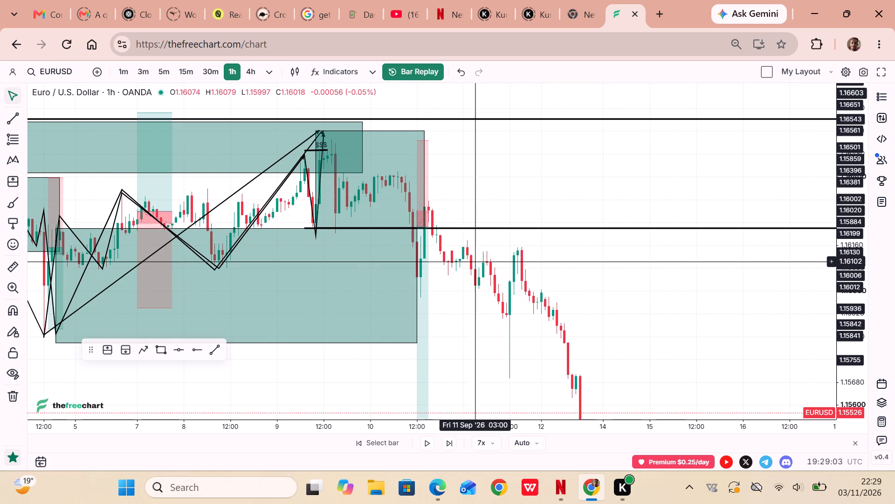
# Examine the decline from 10 to 14 September and the 10 September short position on the 1-hour chart.
pyautogui.moveTo(540, 257); pyautogui.dragTo(531, 245)
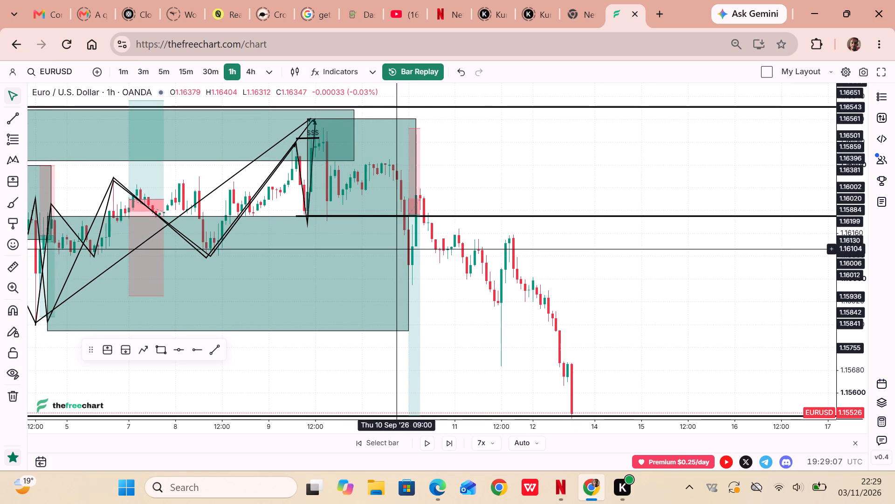
pyautogui.moveTo(501, 238); pyautogui.dragTo(512, 232)
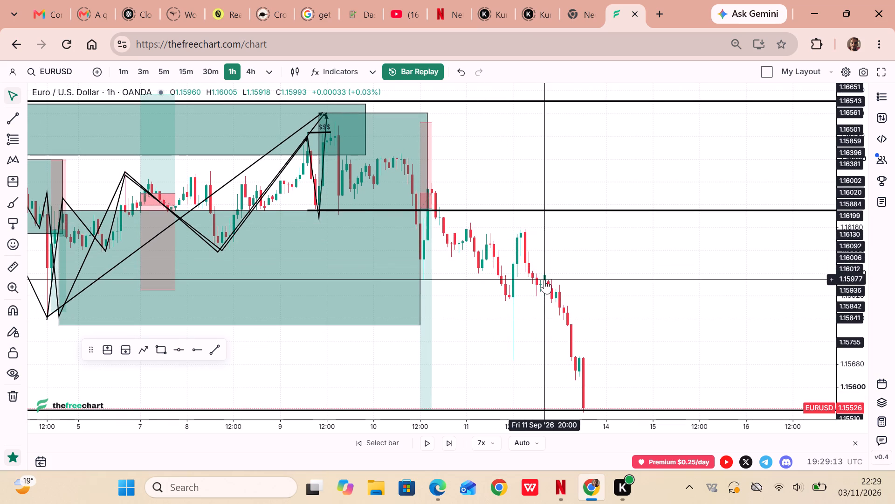
pyautogui.moveTo(547, 273); pyautogui.dragTo(515, 265)
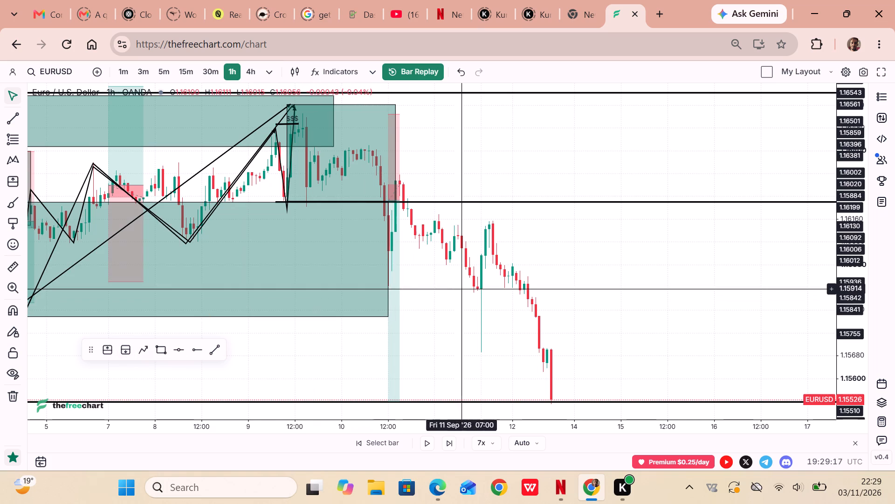
pyautogui.moveTo(472, 289); pyautogui.dragTo(458, 266)
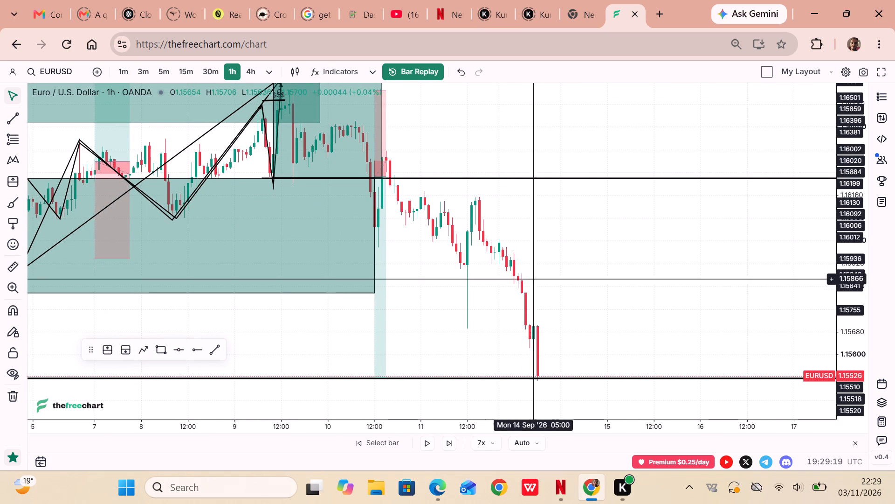
pyautogui.moveTo(537, 281); pyautogui.dragTo(544, 280)
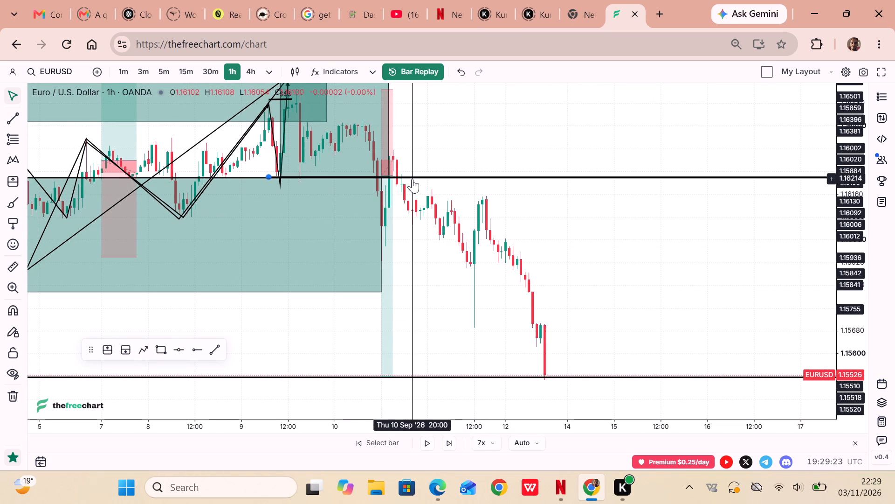
pyautogui.click(386, 165)
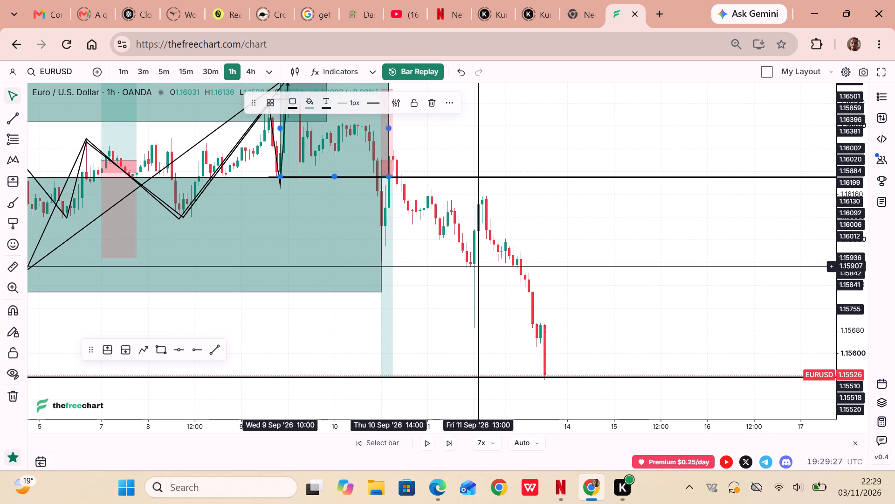
pyautogui.click(391, 308)
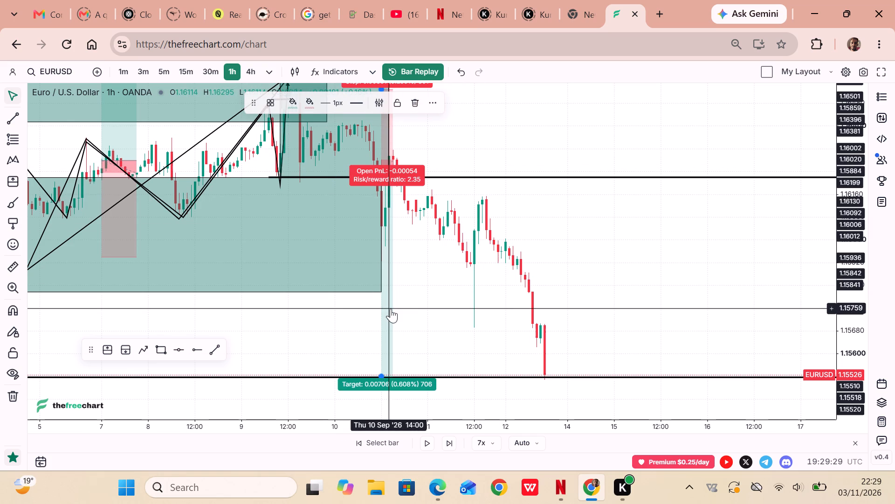
pyautogui.click(489, 312)
pyautogui.moveTo(489, 312); pyautogui.dragTo(453, 259)
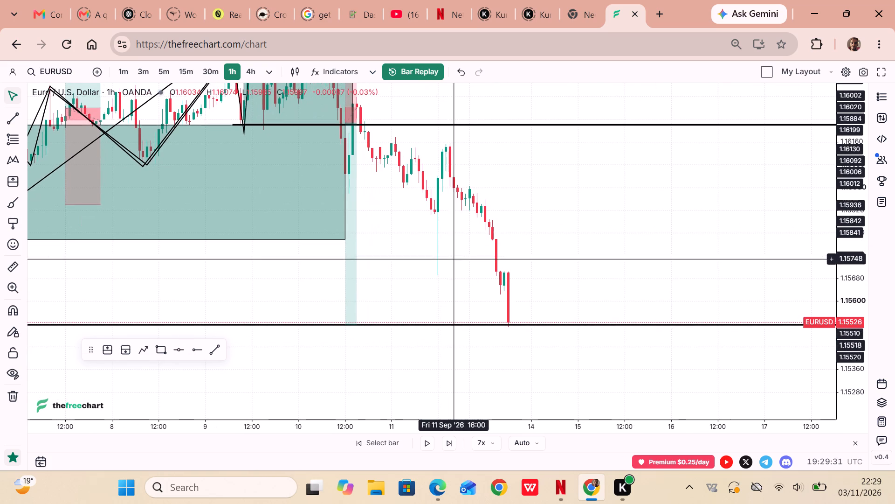
# Examine the wider 1-hour structure from late August to 14 September, including the MAIN ZONE below price.
pyautogui.moveTo(504, 289); pyautogui.dragTo(642, 307)
pyautogui.moveTo(562, 314); pyautogui.dragTo(616, 324)
pyautogui.moveTo(665, 427); pyautogui.dragTo(634, 430)
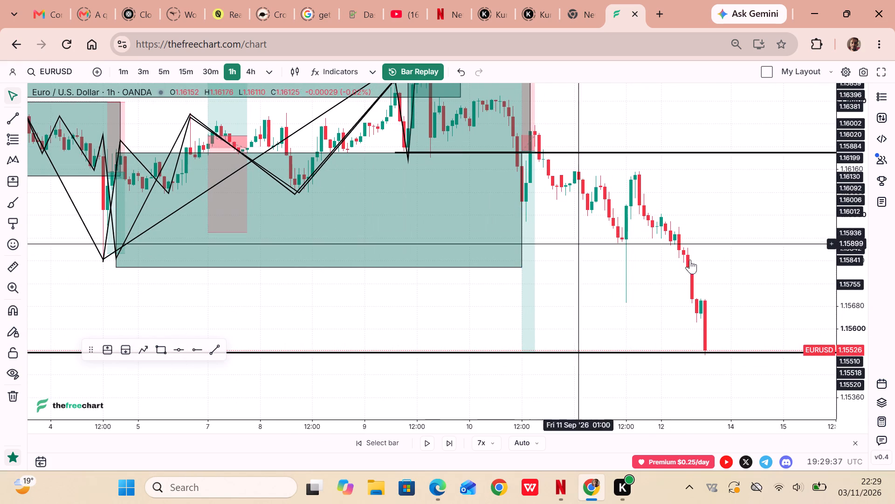
pyautogui.moveTo(852, 263); pyautogui.dragTo(874, 398)
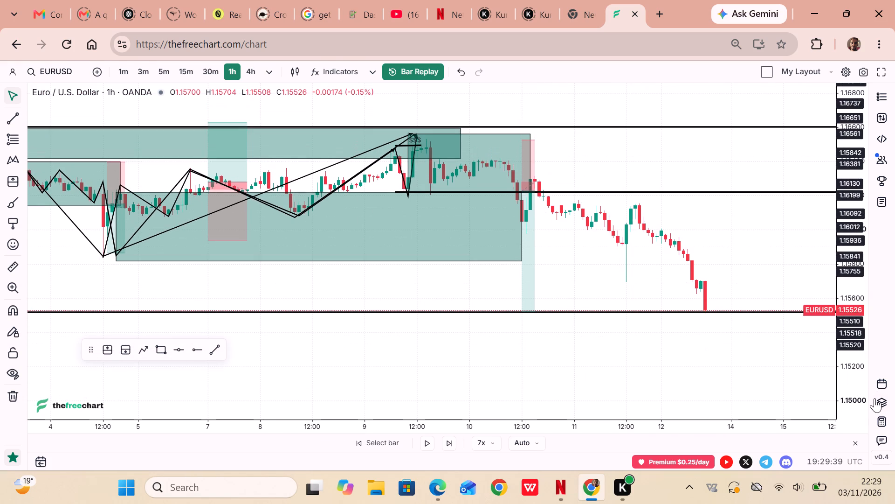
pyautogui.moveTo(874, 398); pyautogui.dragTo(840, 290)
pyautogui.moveTo(840, 290); pyautogui.dragTo(841, 422)
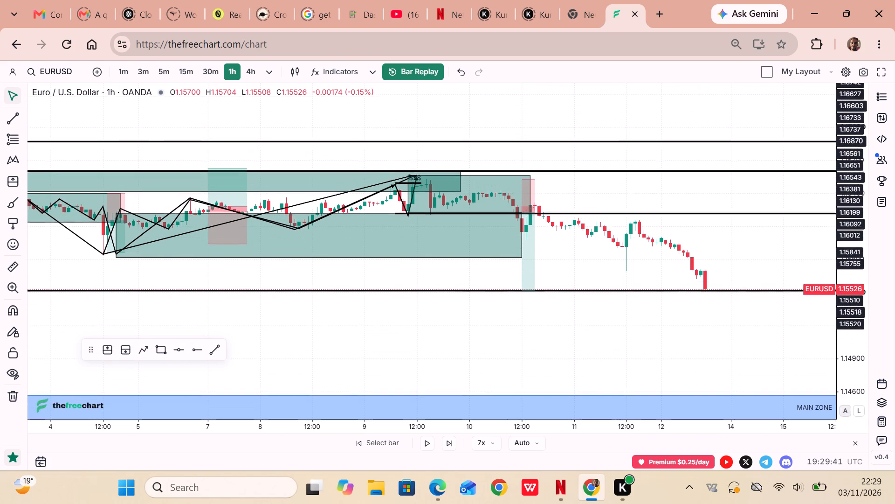
pyautogui.moveTo(841, 422); pyautogui.dragTo(840, 422)
pyautogui.moveTo(613, 434); pyautogui.dragTo(621, 426)
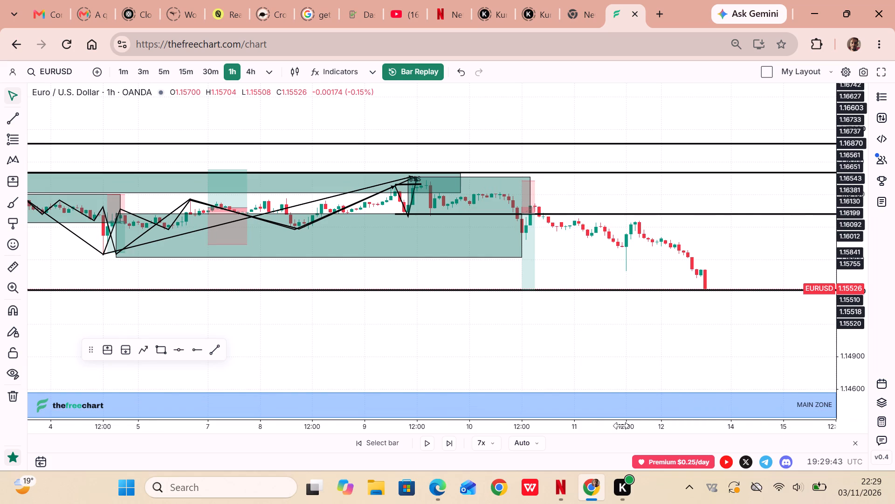
pyautogui.moveTo(621, 426); pyautogui.dragTo(778, 432)
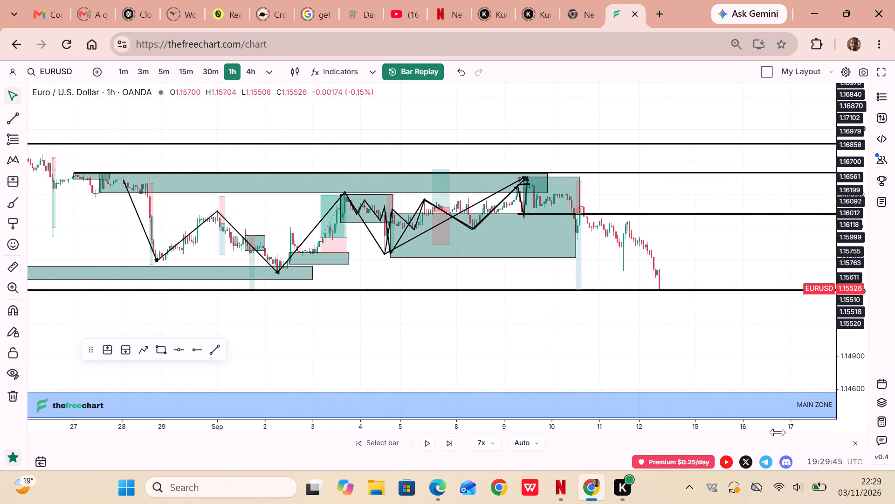
pyautogui.moveTo(778, 432); pyautogui.dragTo(750, 435)
# Play the 1-hour replay forward to 17 September and pause it with price just above the MAIN ZONE.
pyautogui.click(428, 440)
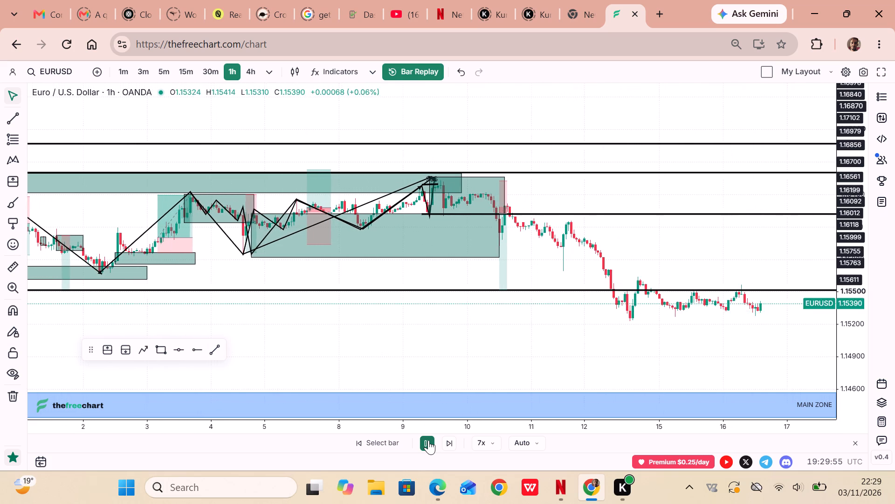
pyautogui.click(427, 440)
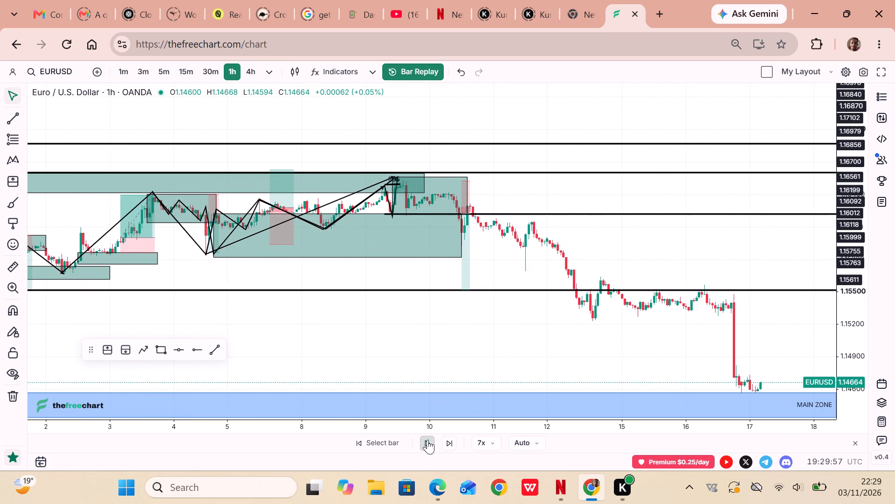
# Rewind the replay to the 14 September swing low below the 1.15500 level.
pyautogui.click(374, 438)
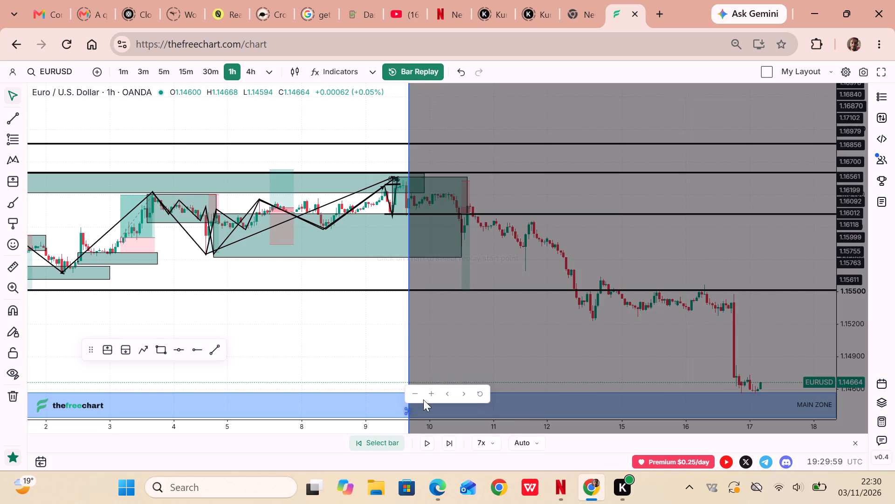
pyautogui.click(594, 357)
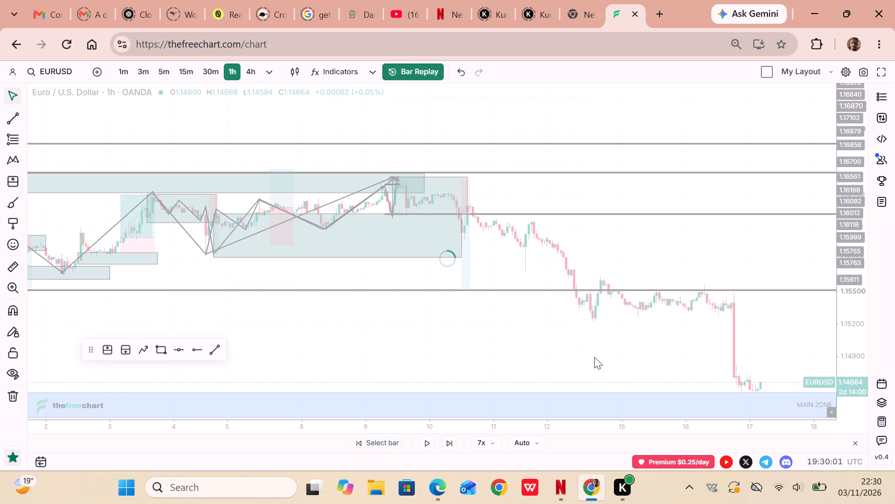
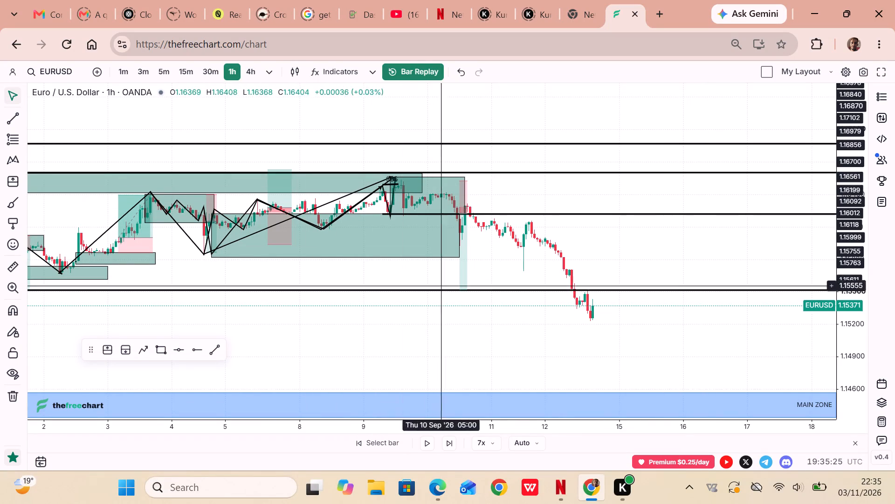
# Delete the two overlapping minor swing paths that zigzag between the 3 September high and the 9 September high.
pyautogui.moveTo(558, 334); pyautogui.dragTo(682, 292)
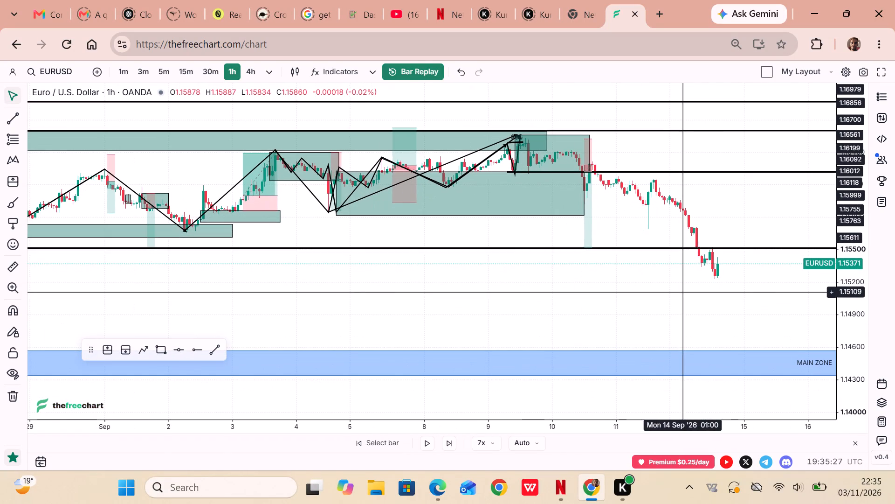
pyautogui.moveTo(842, 273); pyautogui.dragTo(836, 172)
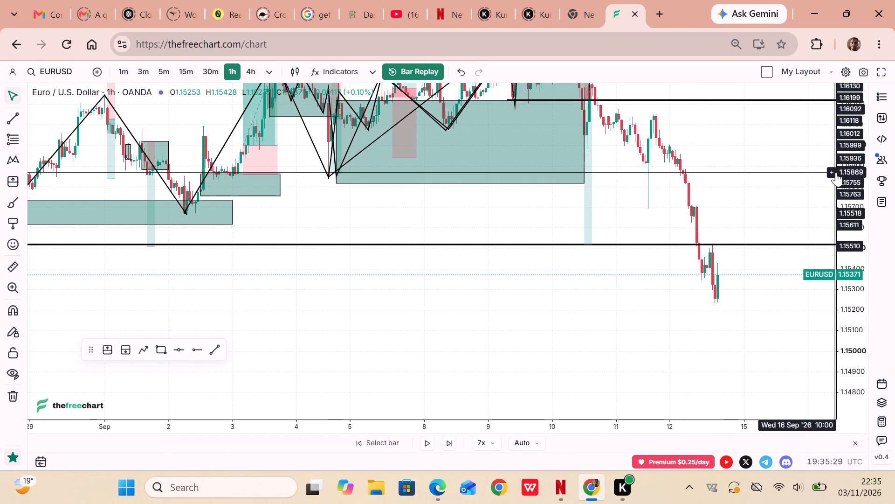
pyautogui.moveTo(629, 192); pyautogui.dragTo(680, 252)
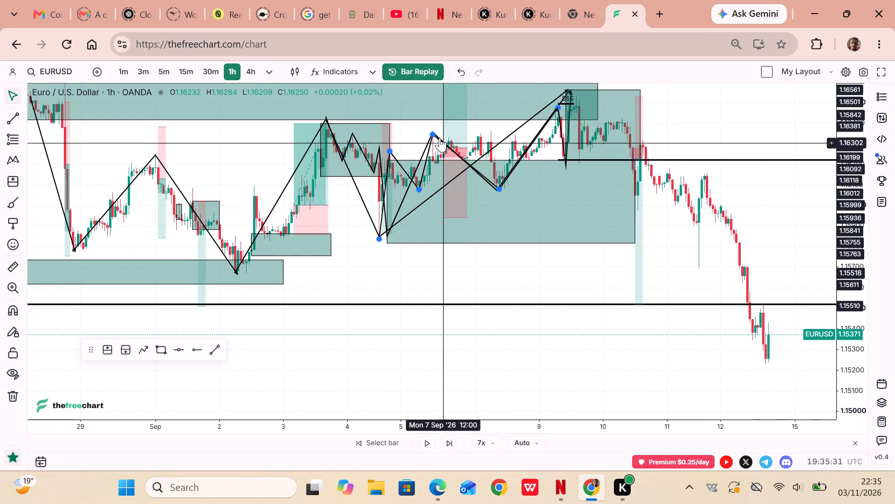
pyautogui.click(440, 136)
pyautogui.press('BackSpace')
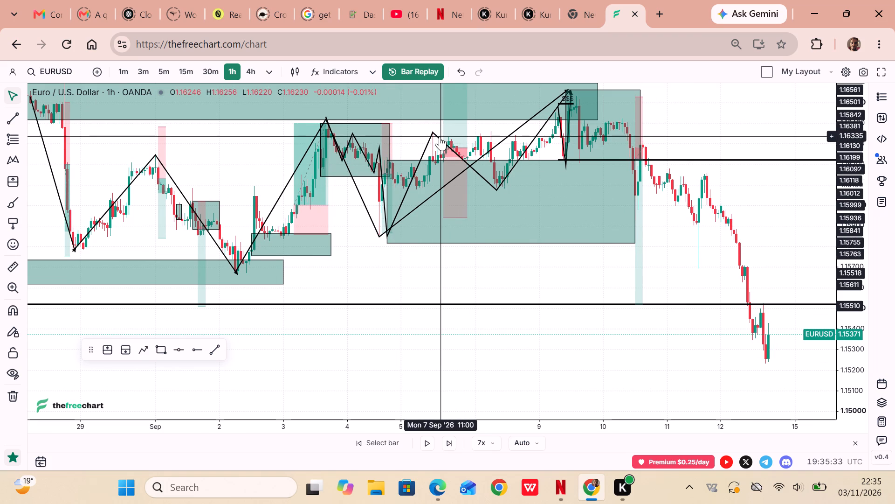
pyautogui.click(429, 133)
pyautogui.press('BackSpace')
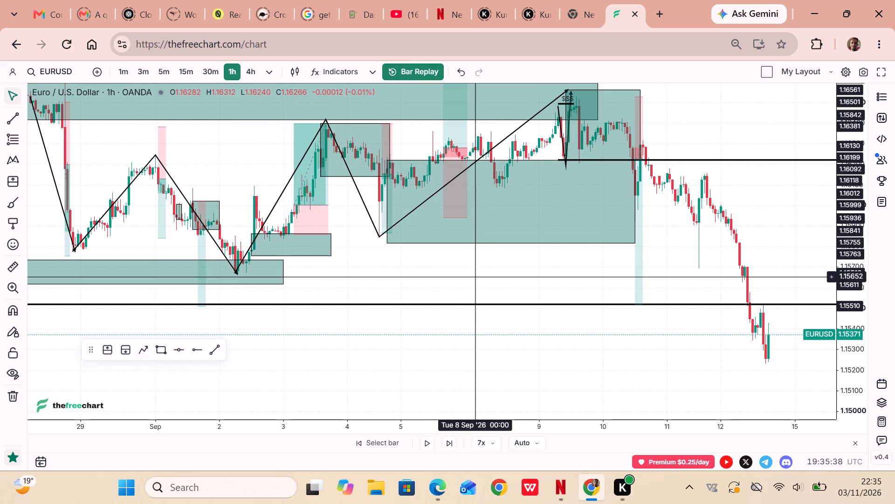
# Delete the horizontal line just above 1.15500 and the large zone rectangle spanning 4 to 10 September.
pyautogui.click(366, 302)
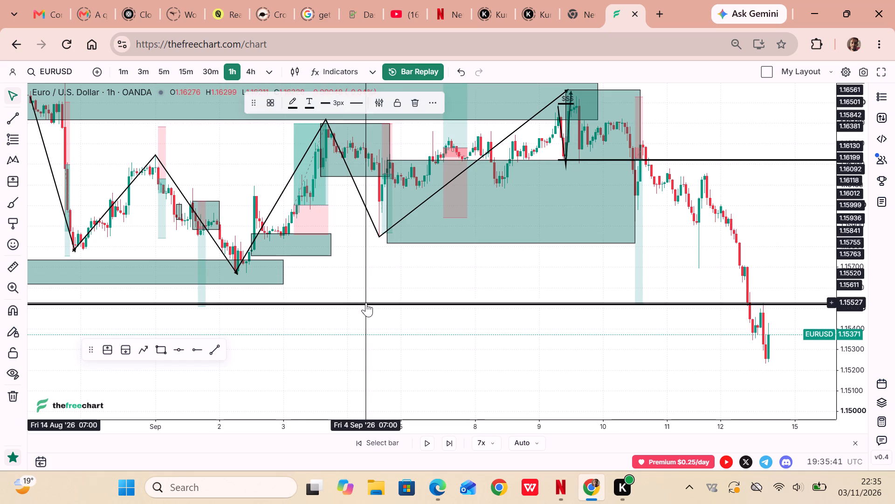
pyautogui.press('BackSpace')
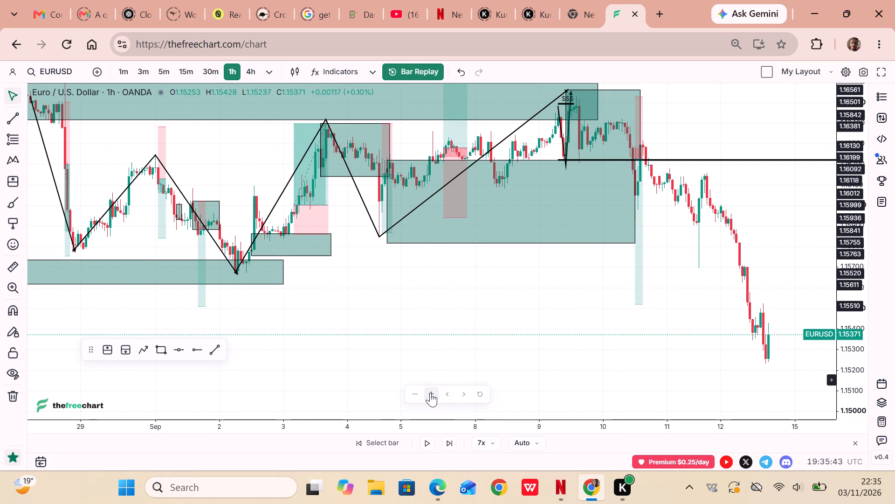
pyautogui.click(394, 243)
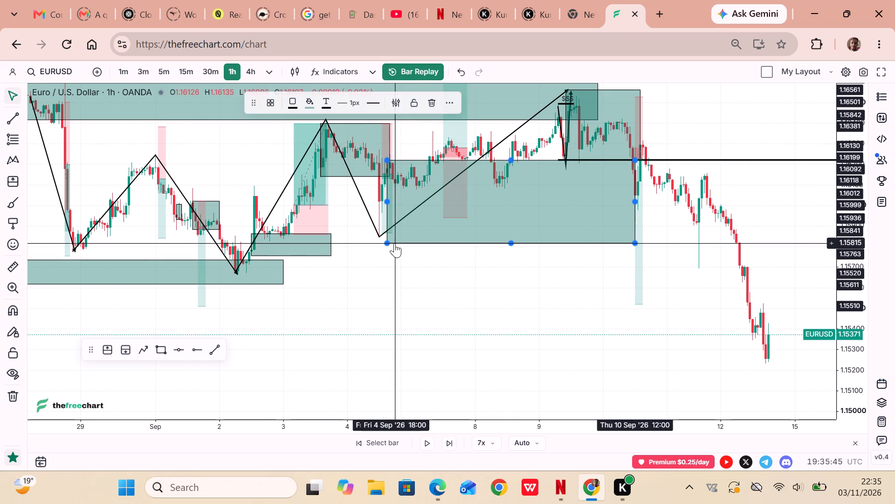
pyautogui.press('BackSpace')
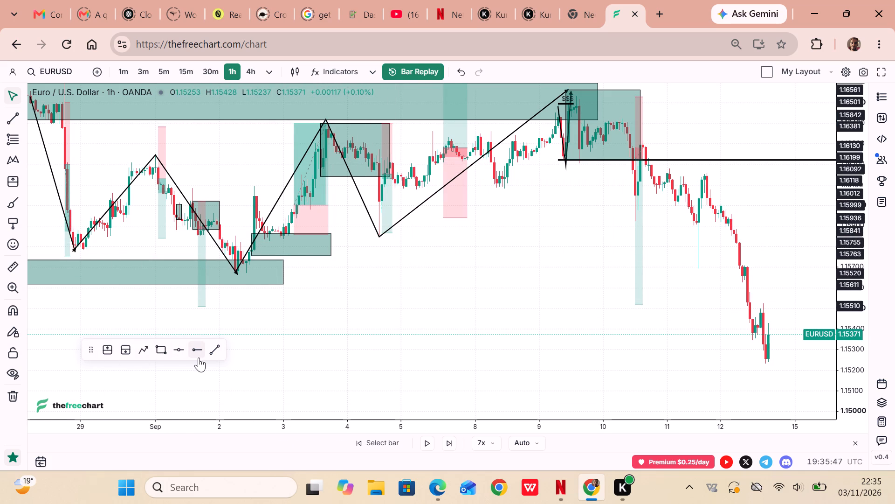
# Place a horizontal ray at the 4 September swing low, at about 1.15853.
pyautogui.click(199, 357)
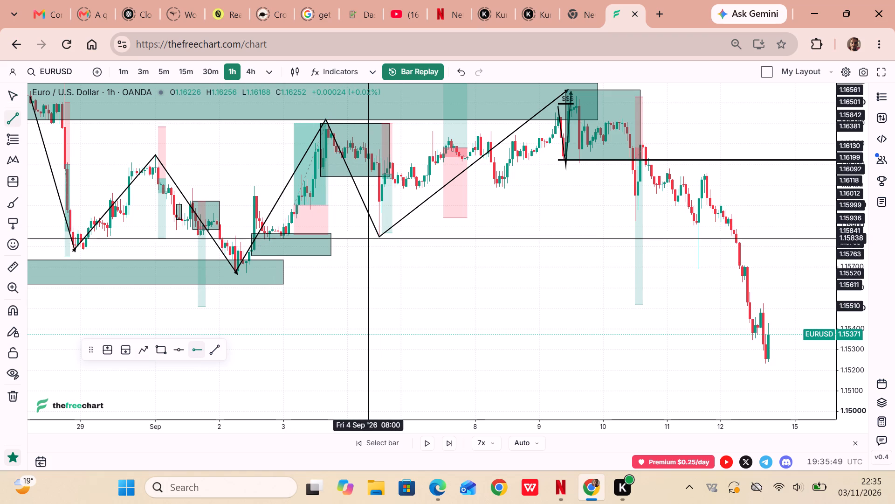
pyautogui.click(370, 236)
# Rewind the replay to the early 14 September bar that falls to 1.15705, beneath the new horizontal ray.
pyautogui.moveTo(477, 275); pyautogui.dragTo(275, 204)
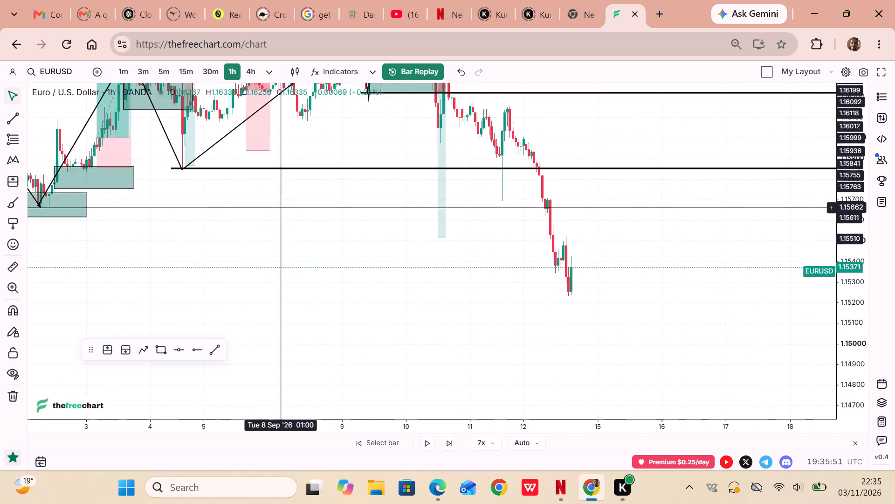
pyautogui.moveTo(275, 204); pyautogui.dragTo(274, 204)
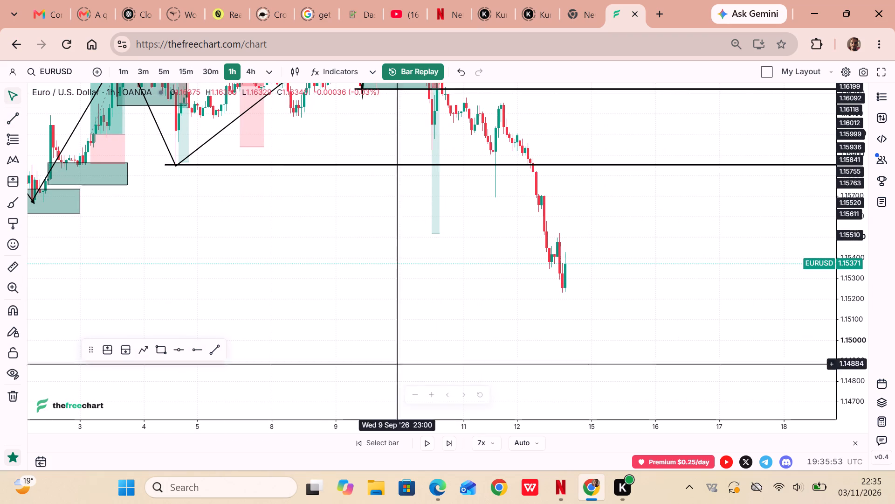
pyautogui.moveTo(402, 278); pyautogui.dragTo(412, 271)
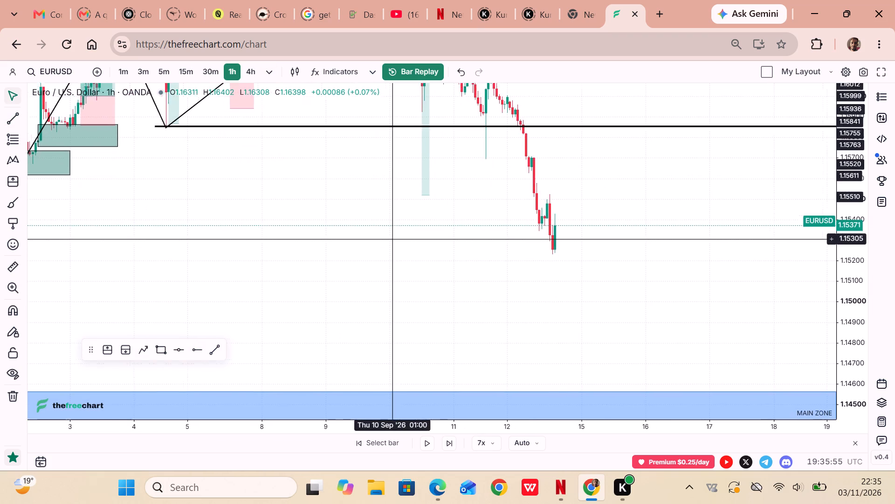
pyautogui.moveTo(412, 271); pyautogui.dragTo(417, 288)
pyautogui.click(379, 447)
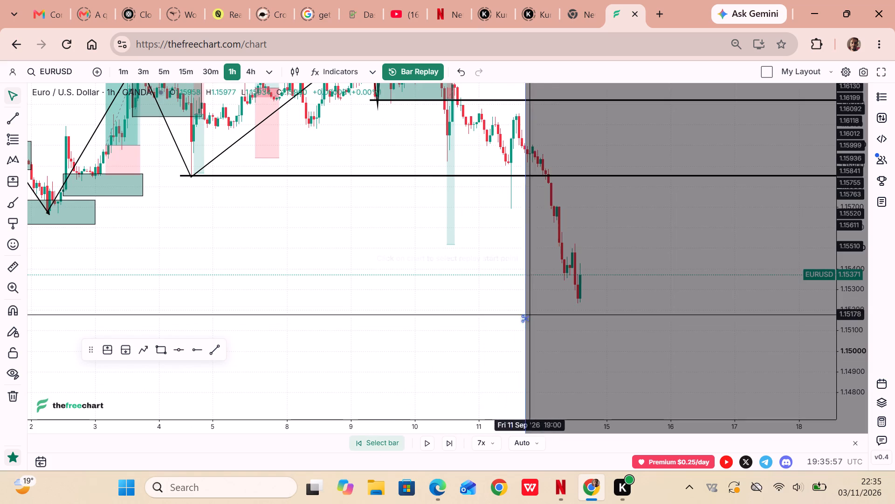
pyautogui.click(551, 301)
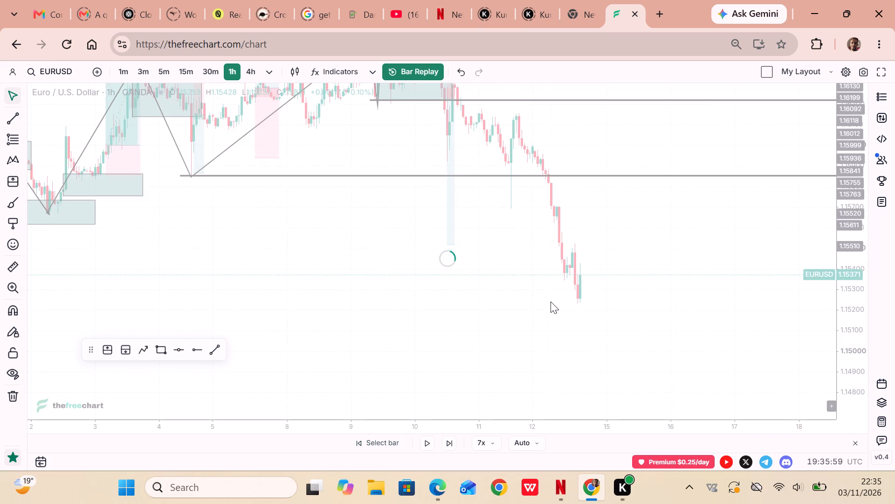
# On the 15-minute chart, draw a swing path from the 9 September high through the 10 and 11 September lows and highs, ending below the 14 September price.
pyautogui.click(183, 67)
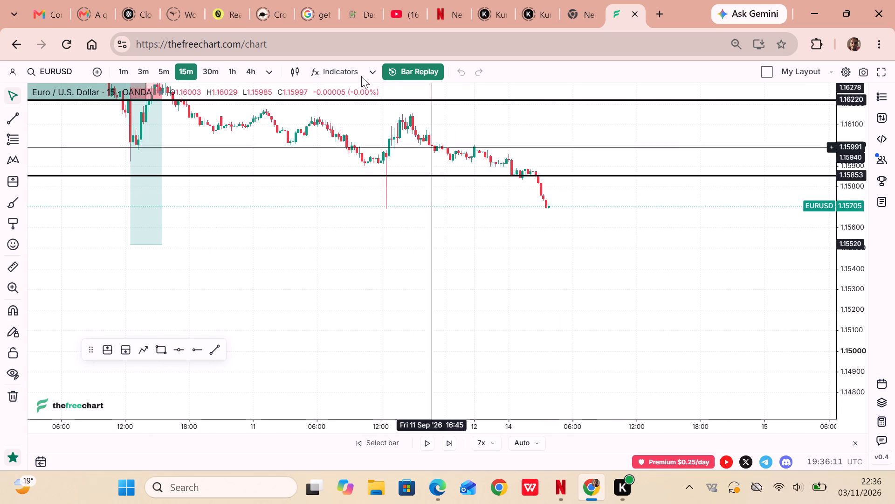
pyautogui.moveTo(844, 302); pyautogui.dragTo(837, 196)
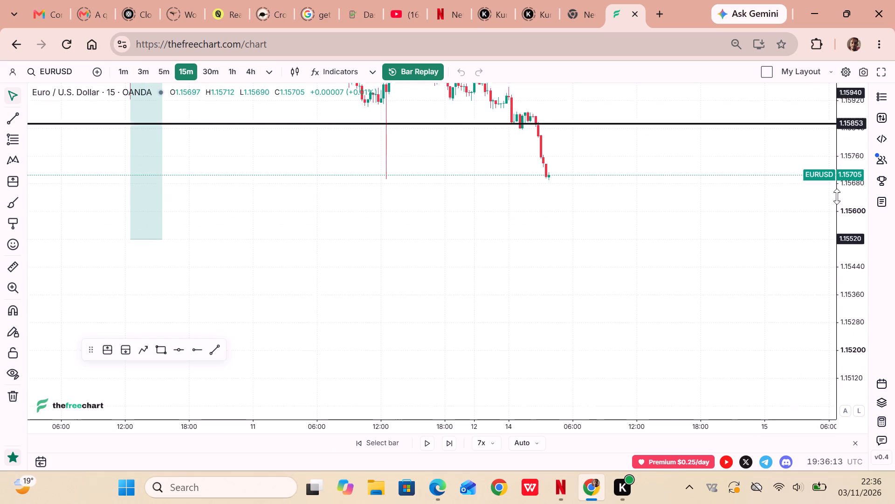
pyautogui.moveTo(837, 196); pyautogui.dragTo(837, 194)
pyautogui.moveTo(606, 170); pyautogui.dragTo(713, 319)
pyautogui.moveTo(713, 319); pyautogui.dragTo(755, 351)
pyautogui.moveTo(640, 429); pyautogui.dragTo(698, 431)
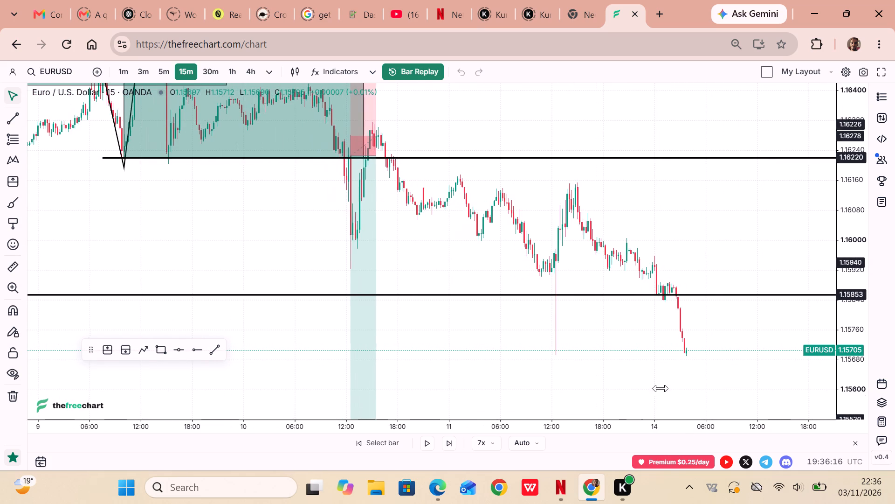
pyautogui.moveTo(589, 245); pyautogui.dragTo(640, 325)
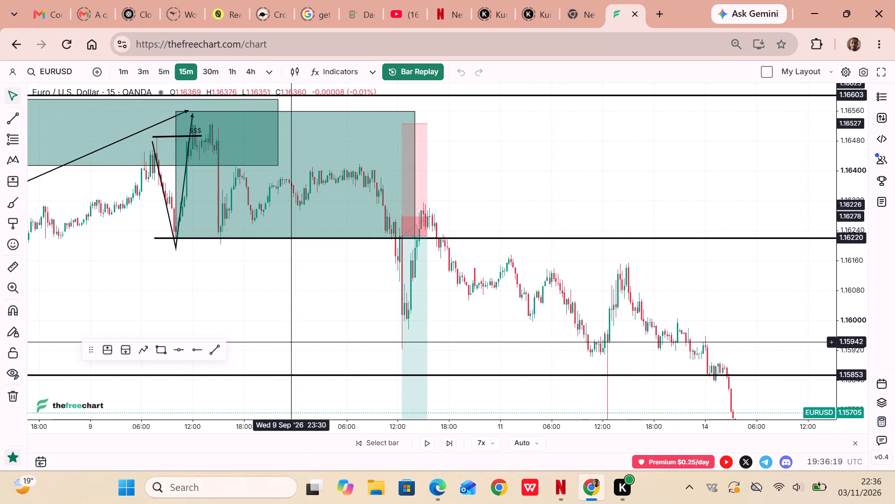
pyautogui.click(144, 348)
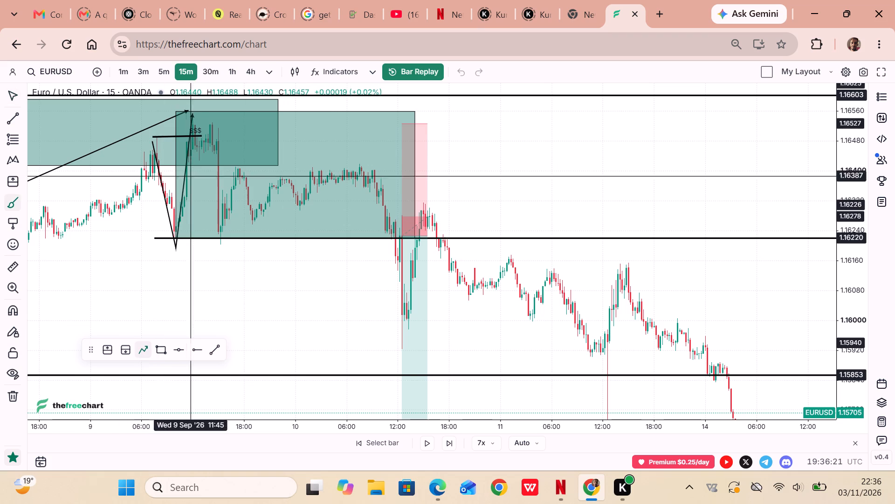
pyautogui.click(189, 112)
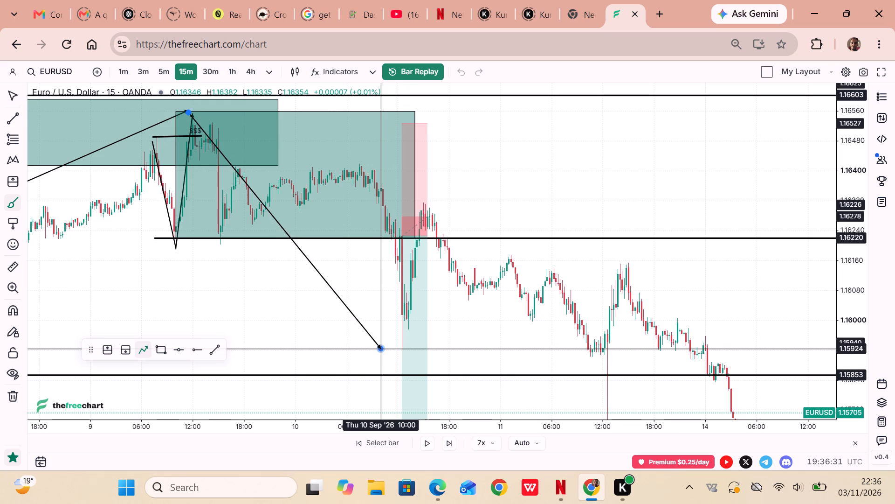
pyautogui.click(402, 350)
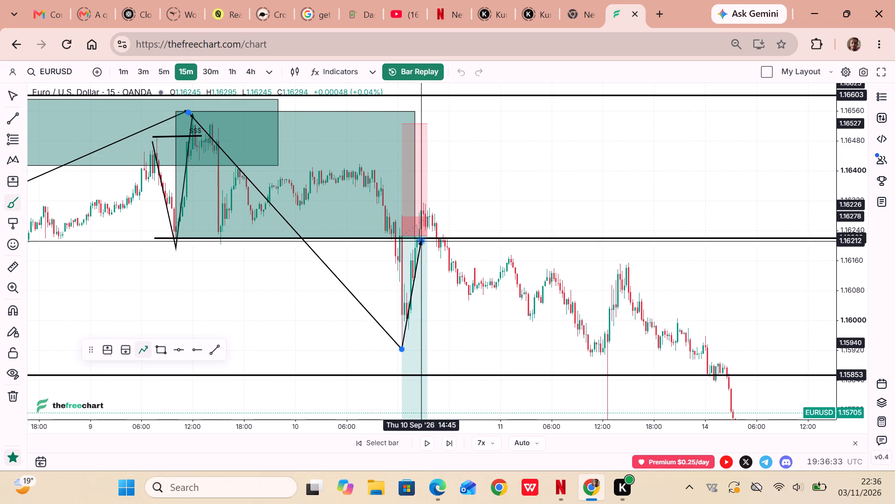
pyautogui.click(424, 202)
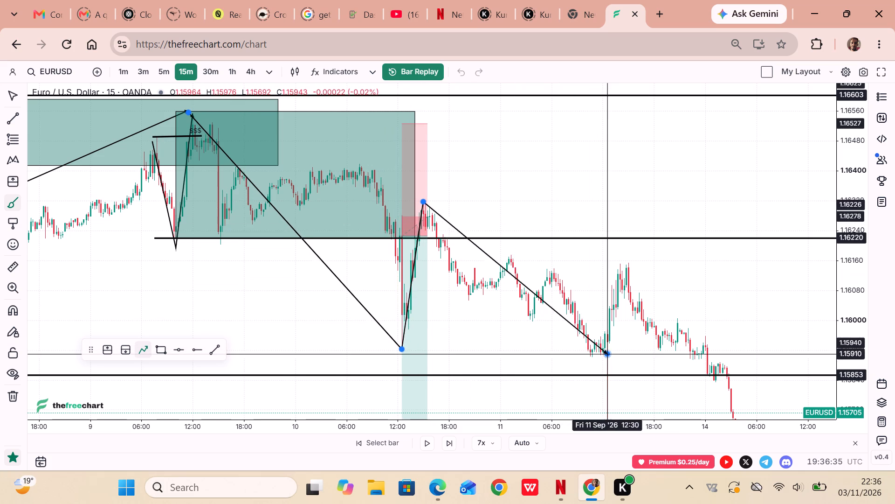
pyautogui.moveTo(839, 291); pyautogui.dragTo(821, 392)
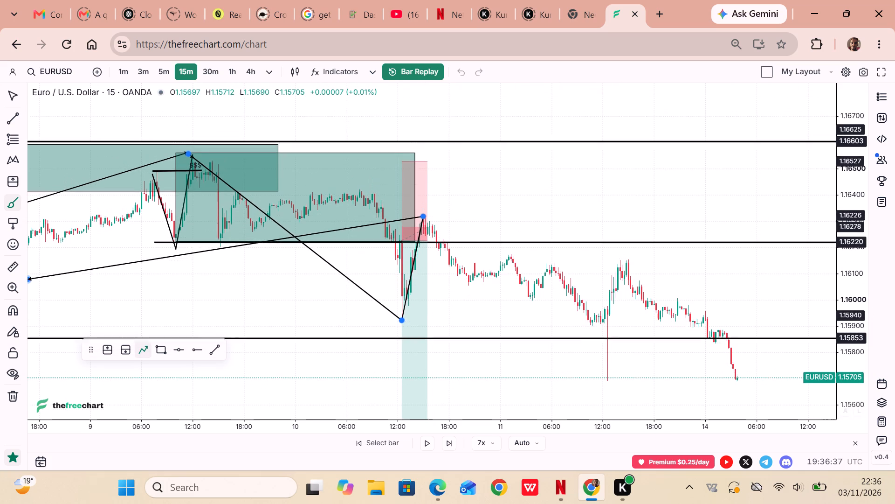
pyautogui.moveTo(821, 392); pyautogui.dragTo(819, 393)
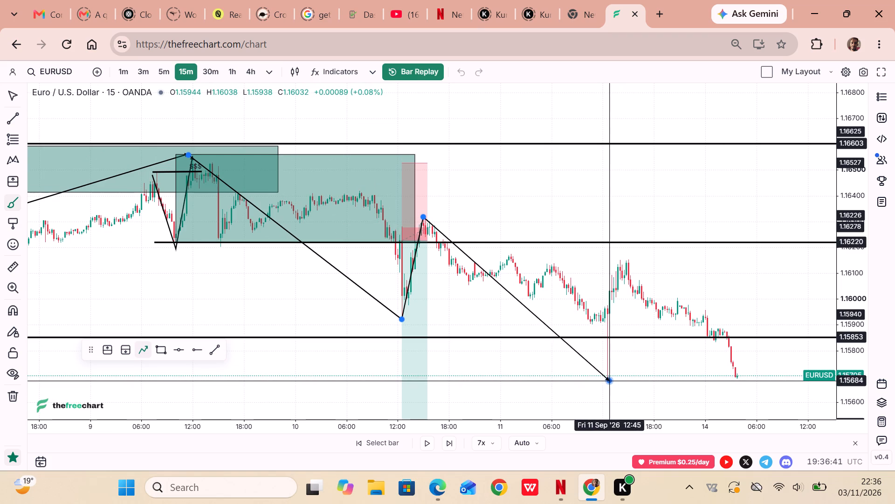
pyautogui.click(608, 381)
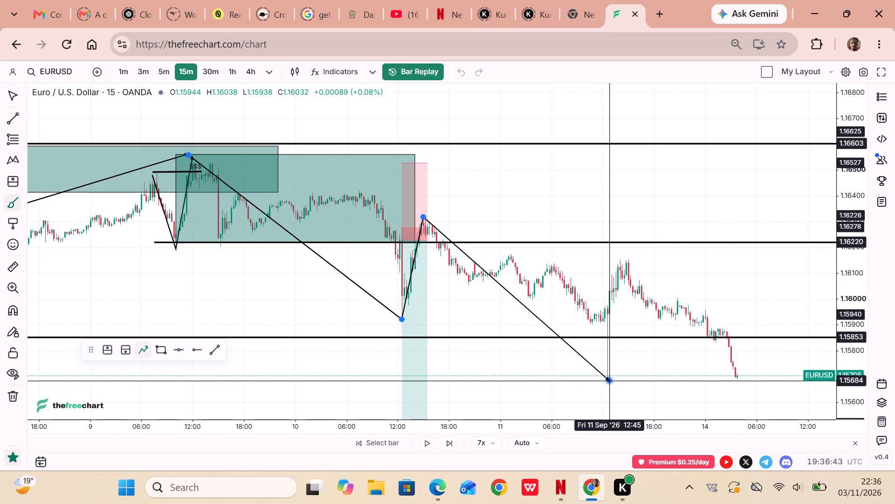
pyautogui.click(608, 381)
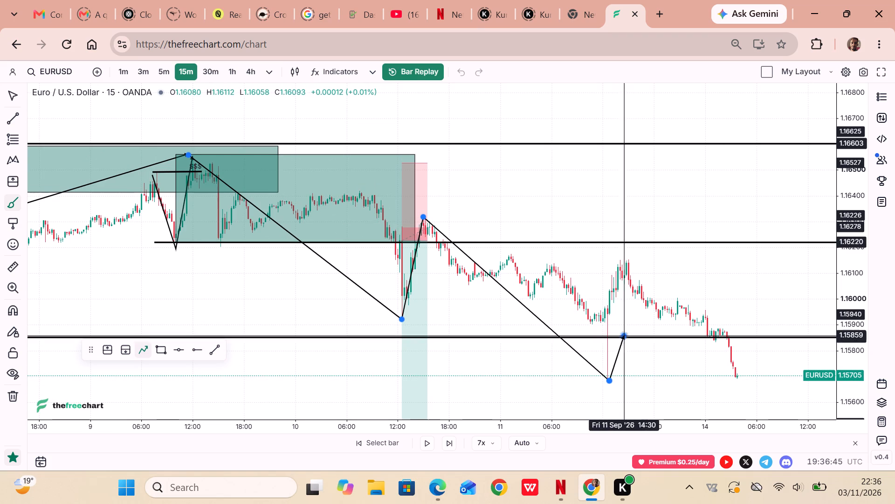
pyautogui.click(627, 255)
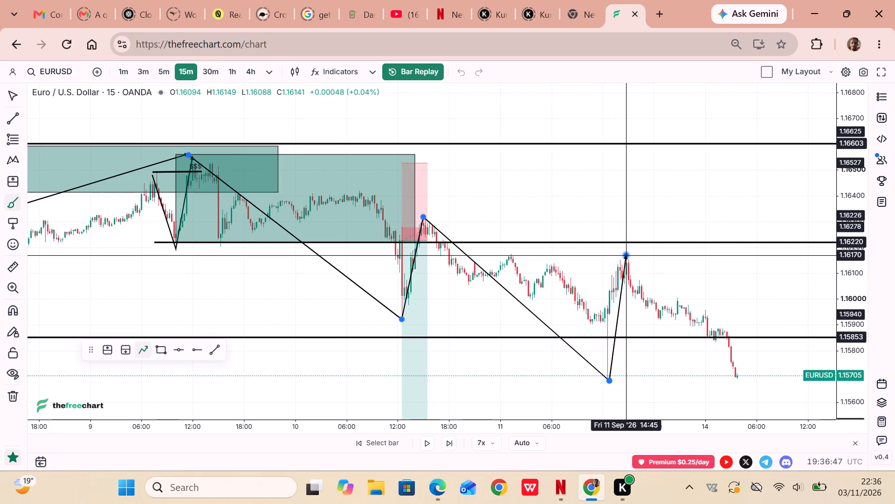
pyautogui.doubleClick(752, 406)
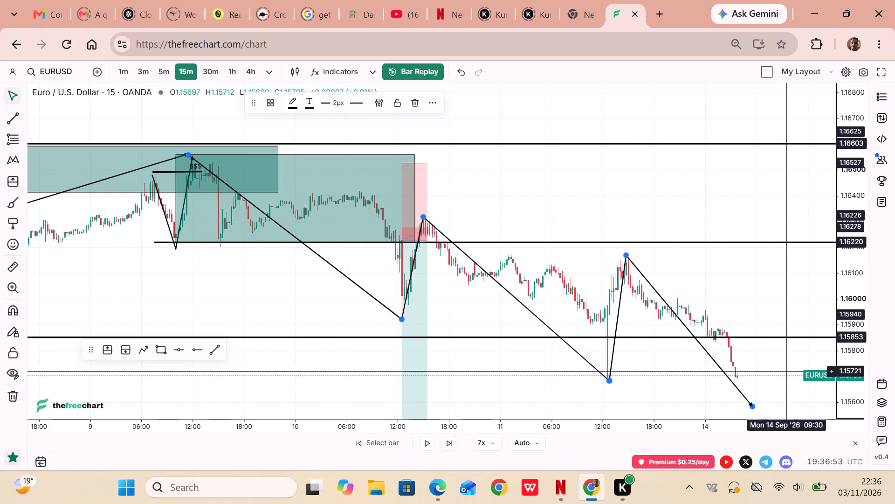
# Play the 15-minute replay forward at 7x in short bursts and pause it around 13:00 on 14 September.
pyautogui.moveTo(790, 369); pyautogui.dragTo(721, 238)
pyautogui.click(428, 440)
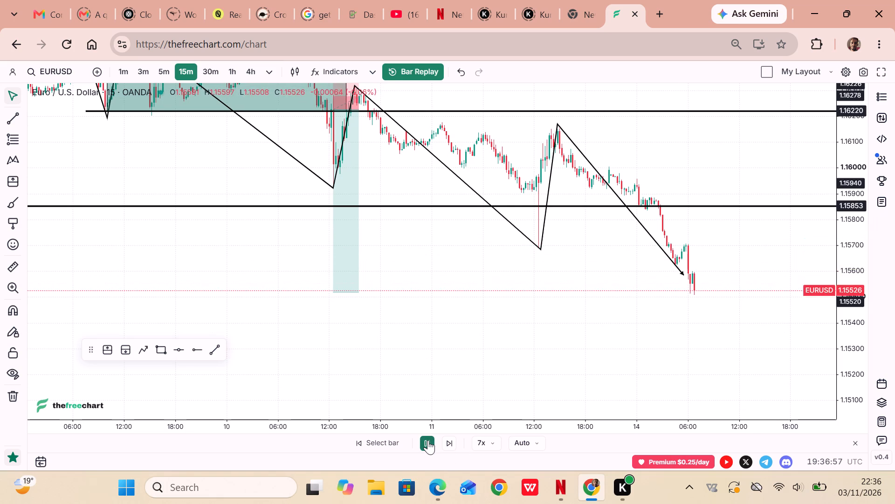
pyautogui.click(428, 440)
pyautogui.click(428, 440)
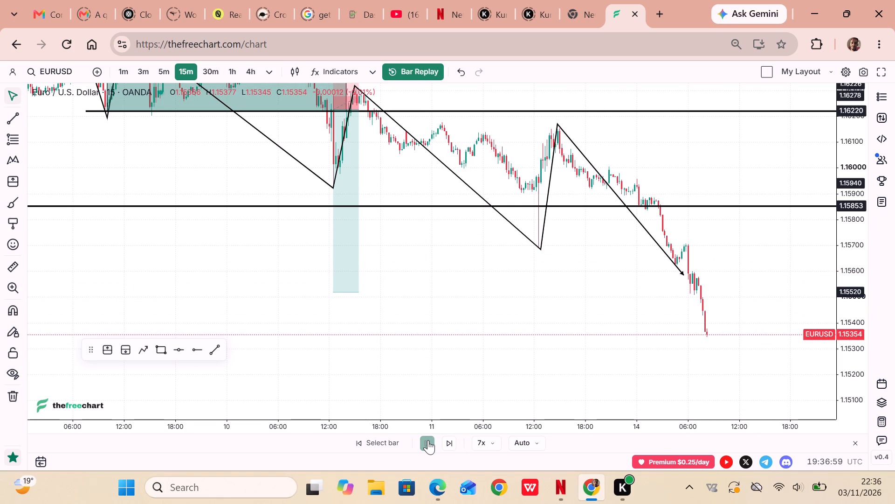
pyautogui.click(428, 440)
pyautogui.click(428, 440)
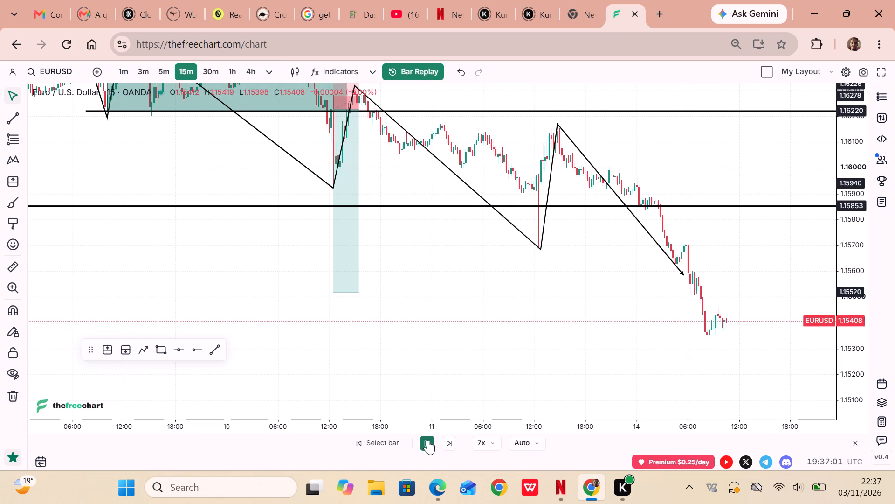
pyautogui.click(428, 440)
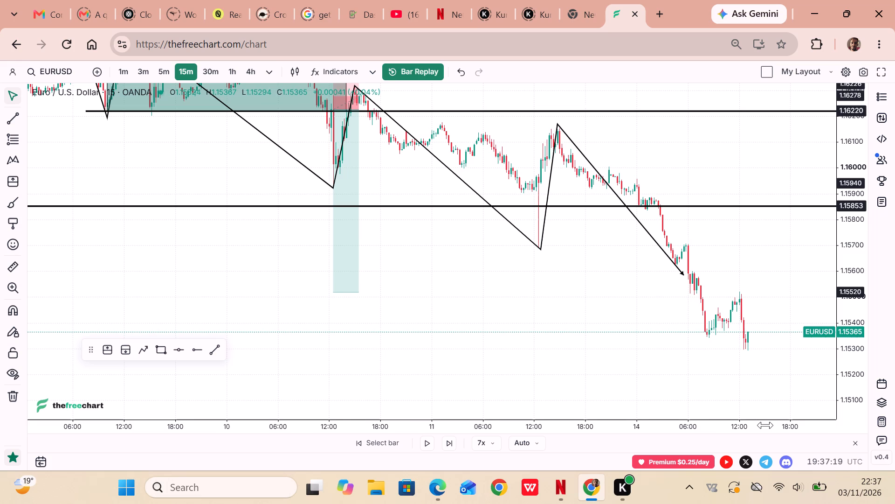
# Move the swing path's arrow endpoint onto the 14 September swing low around 04:30, at about 1.1562.
pyautogui.moveTo(765, 425); pyautogui.dragTo(696, 435)
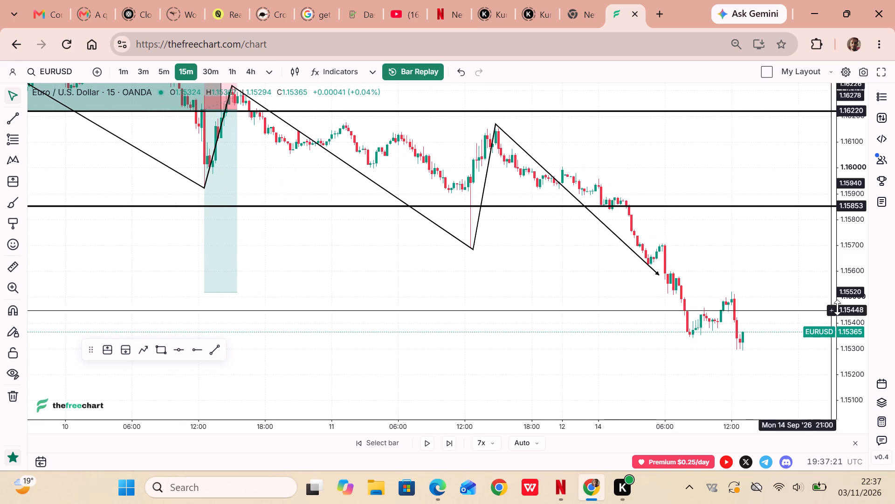
pyautogui.moveTo(844, 318); pyautogui.dragTo(836, 259)
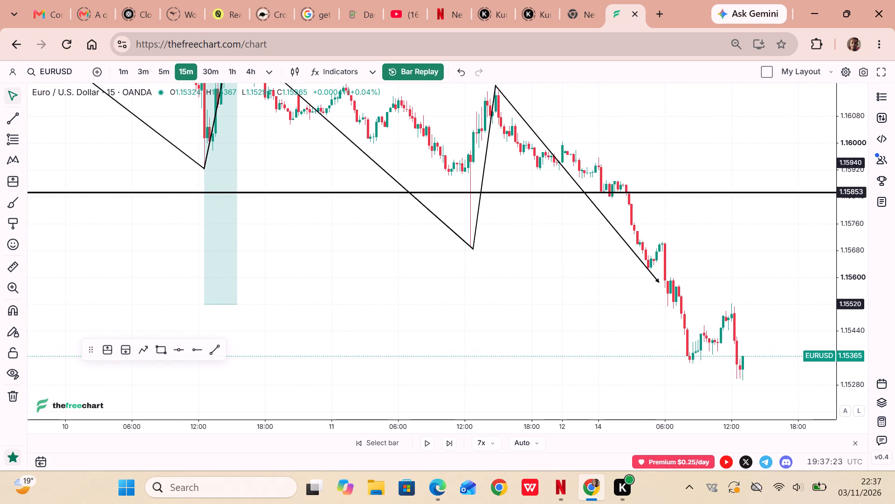
pyautogui.moveTo(836, 259); pyautogui.dragTo(835, 242)
pyautogui.moveTo(693, 255); pyautogui.dragTo(640, 251)
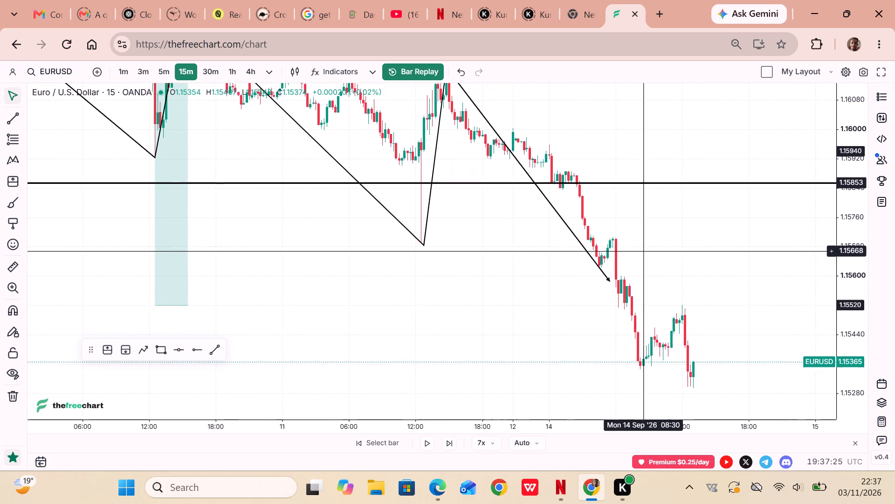
pyautogui.moveTo(640, 251); pyautogui.dragTo(639, 251)
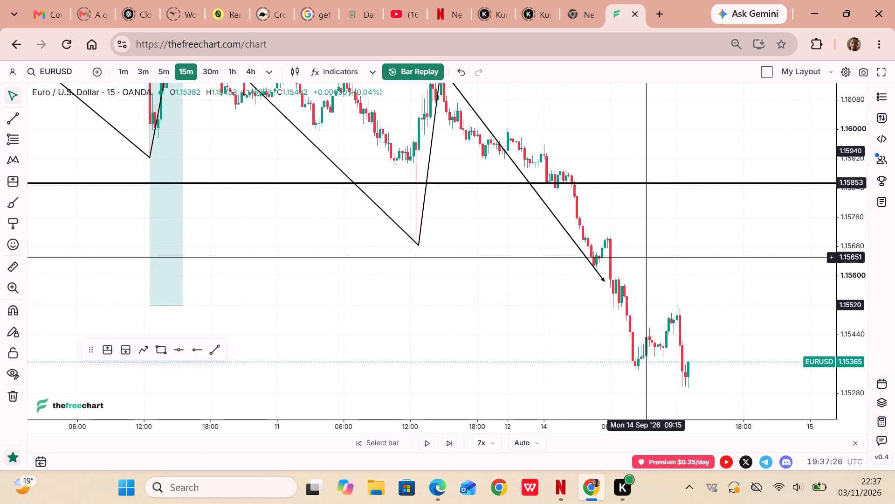
pyautogui.moveTo(620, 430); pyautogui.dragTo(540, 439)
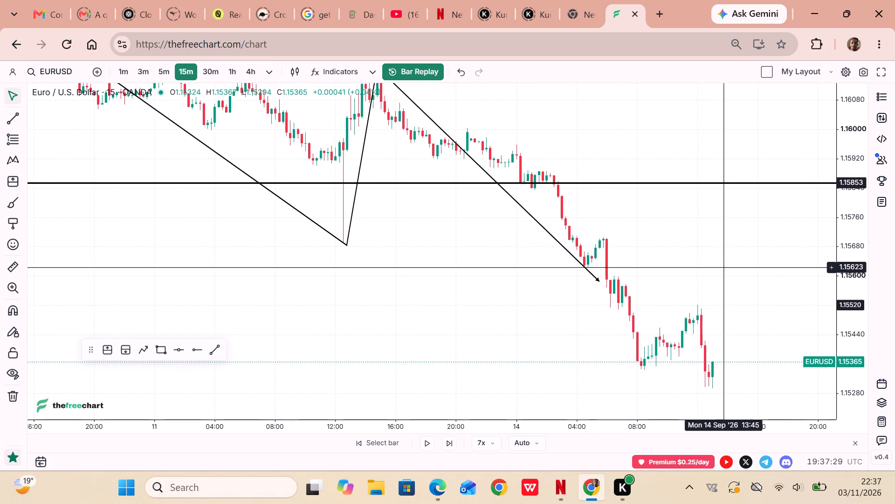
pyautogui.moveTo(726, 253); pyautogui.dragTo(650, 266)
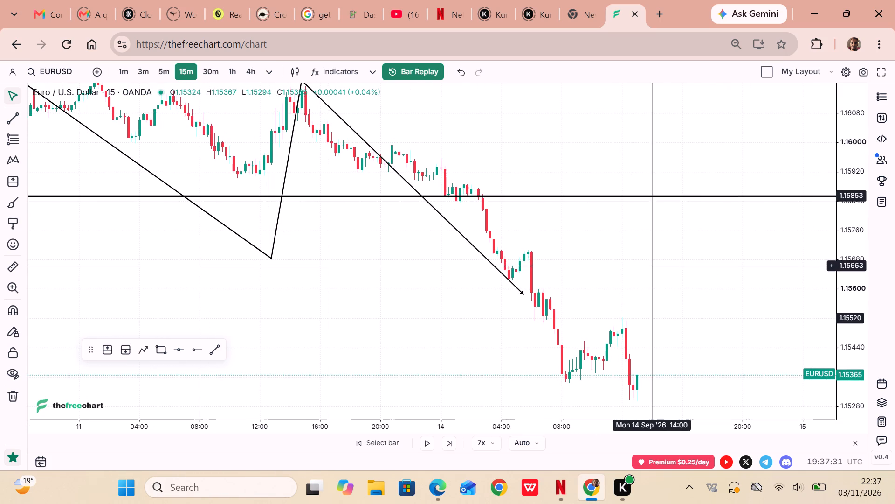
pyautogui.moveTo(523, 295); pyautogui.dragTo(509, 281)
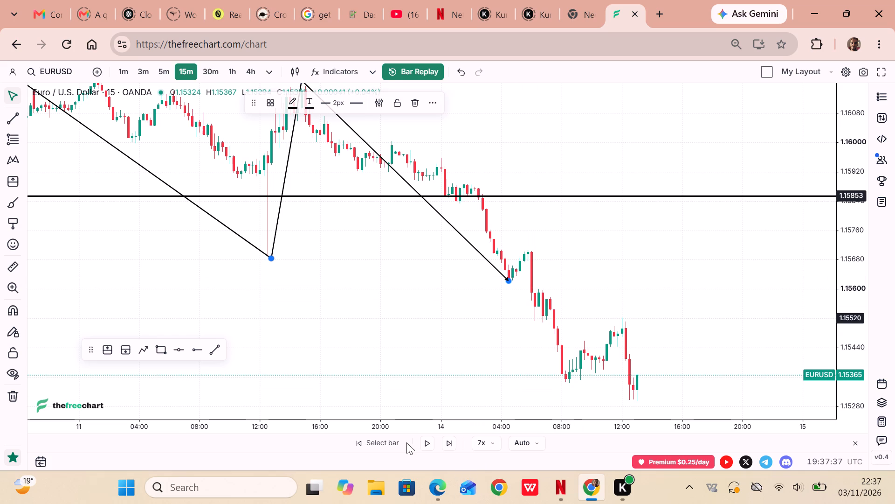
# Rewind the replay to the 06:00 bar on 14 September.
pyautogui.click(395, 442)
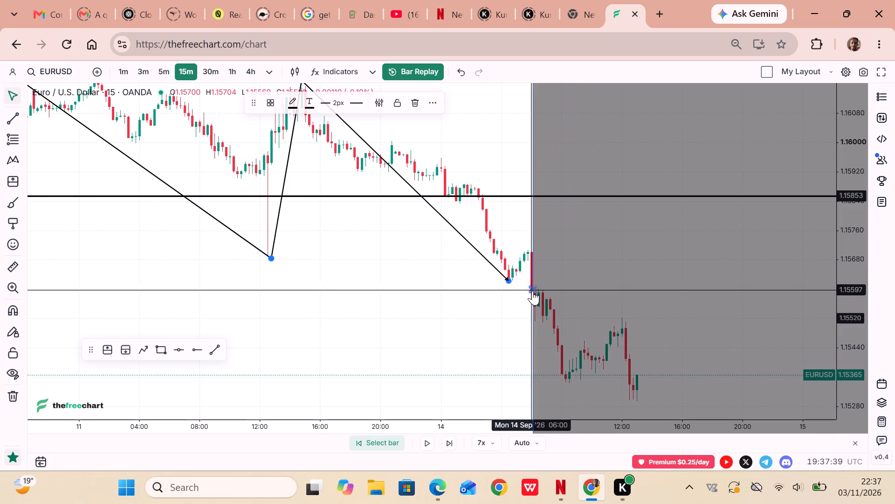
pyautogui.click(531, 291)
# Examine the decline from 9 to 14 September against the zones and horizontal levels on the 1-hour chart.
pyautogui.click(228, 74)
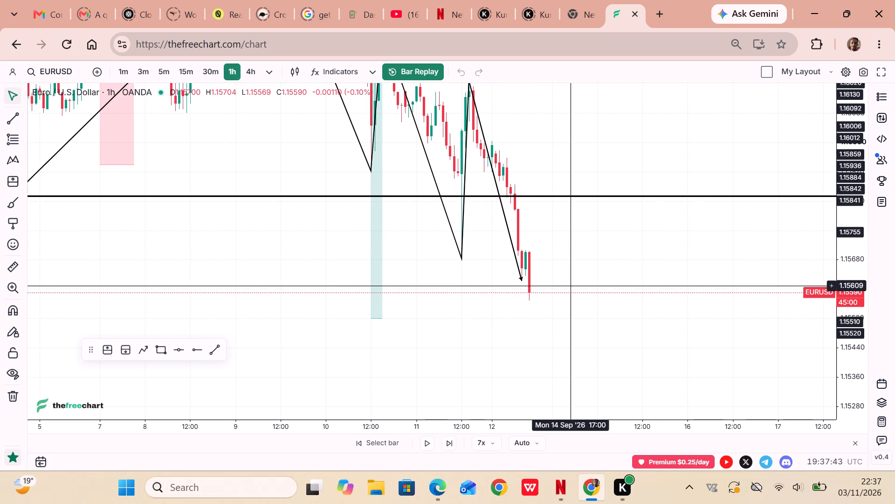
pyautogui.moveTo(570, 286); pyautogui.dragTo(563, 300)
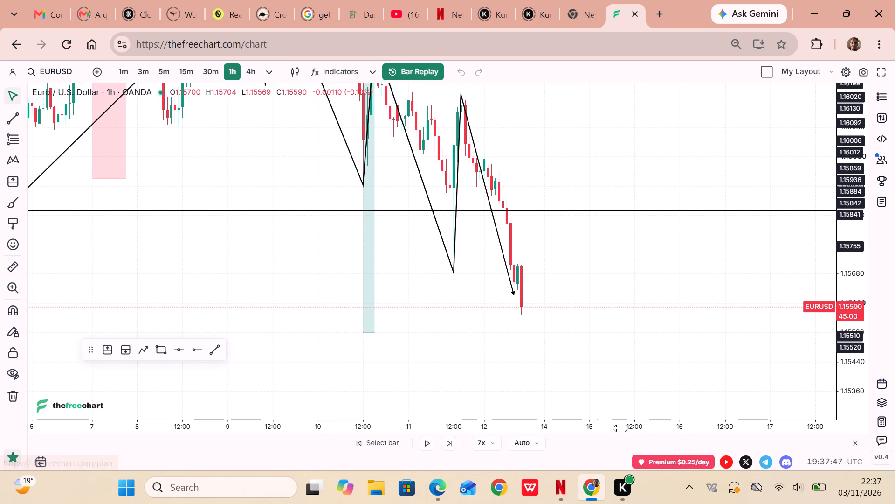
pyautogui.moveTo(621, 427); pyautogui.dragTo(589, 427)
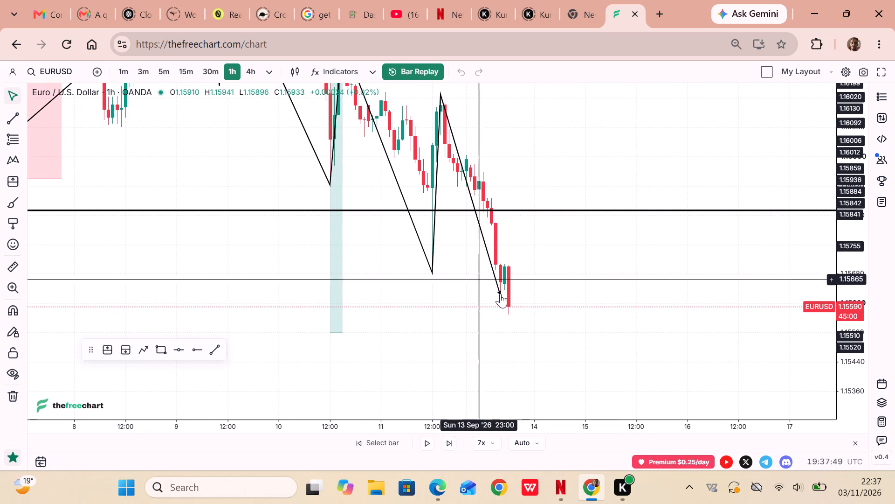
pyautogui.moveTo(545, 239); pyautogui.dragTo(592, 262)
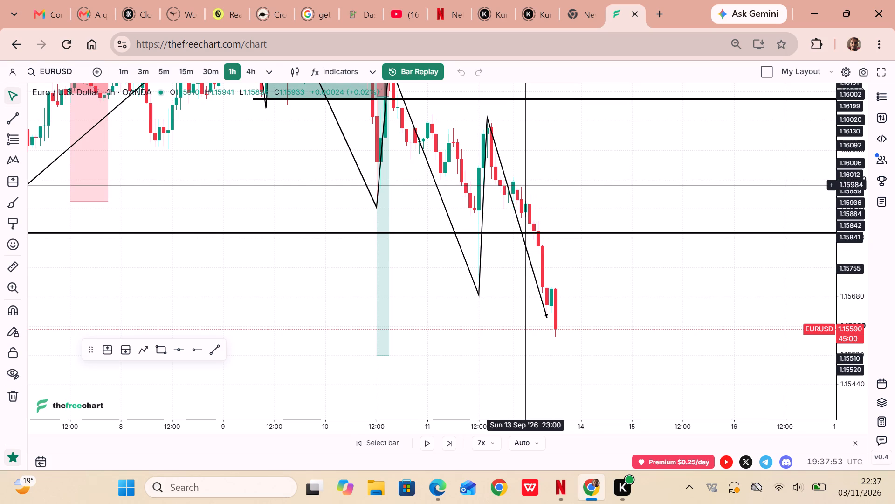
pyautogui.moveTo(579, 196); pyautogui.dragTo(621, 244)
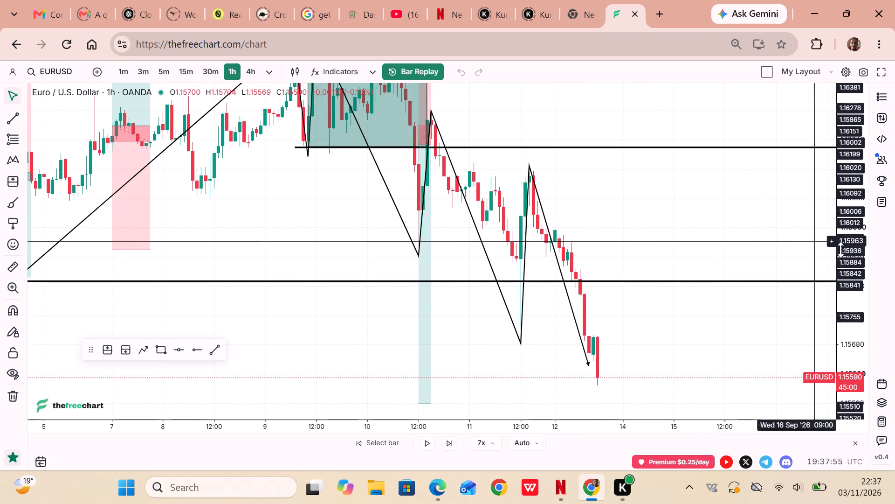
pyautogui.moveTo(841, 250); pyautogui.dragTo(841, 288)
pyautogui.moveTo(841, 288); pyautogui.dragTo(845, 307)
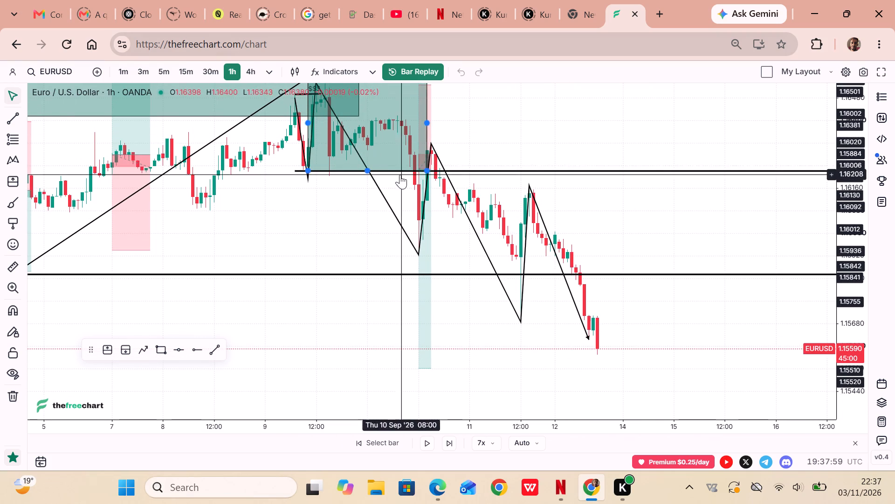
# On the 15-minute chart, rewind the replay to the 05:45 bar on 14 September.
pyautogui.click(181, 72)
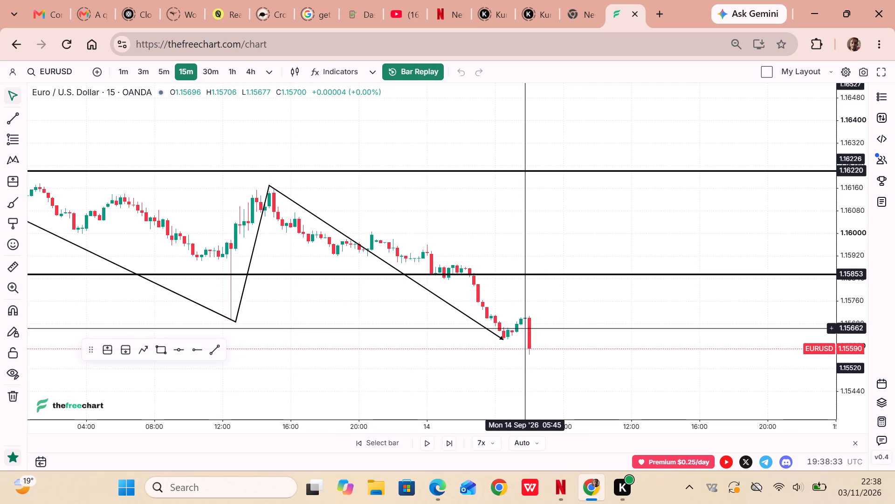
pyautogui.click(392, 441)
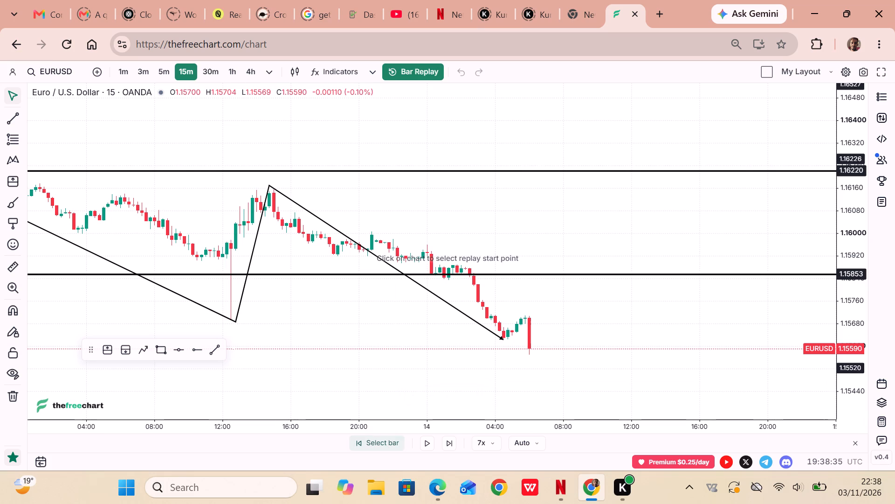
pyautogui.click(525, 347)
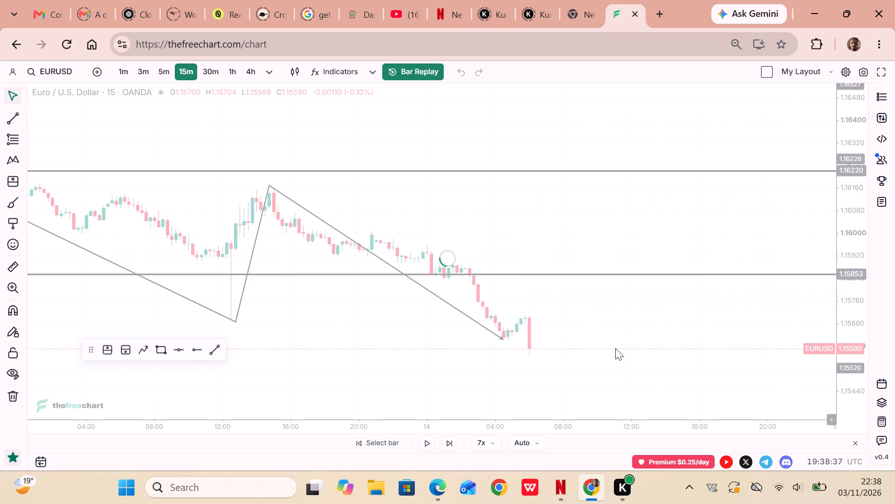
# Adjust the swing path's arrow endpoint to sit just beneath the 14 September low at 04:45, at about 1.1561.
pyautogui.moveTo(616, 348); pyautogui.dragTo(711, 347)
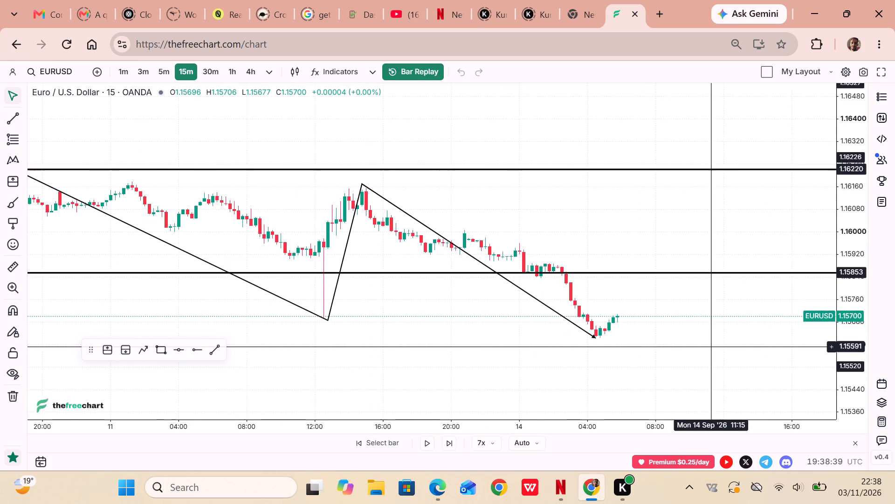
pyautogui.moveTo(592, 335); pyautogui.dragTo(601, 340)
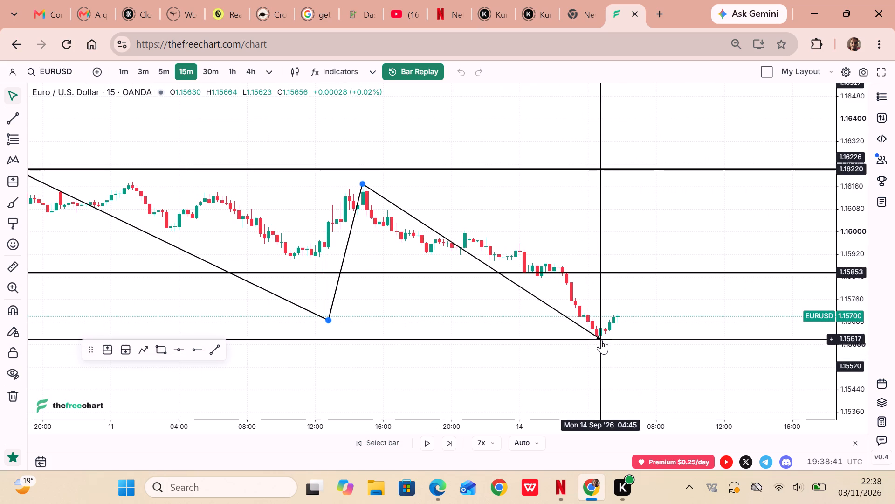
pyautogui.moveTo(601, 340); pyautogui.dragTo(601, 341)
pyautogui.moveTo(849, 359); pyautogui.dragTo(839, 331)
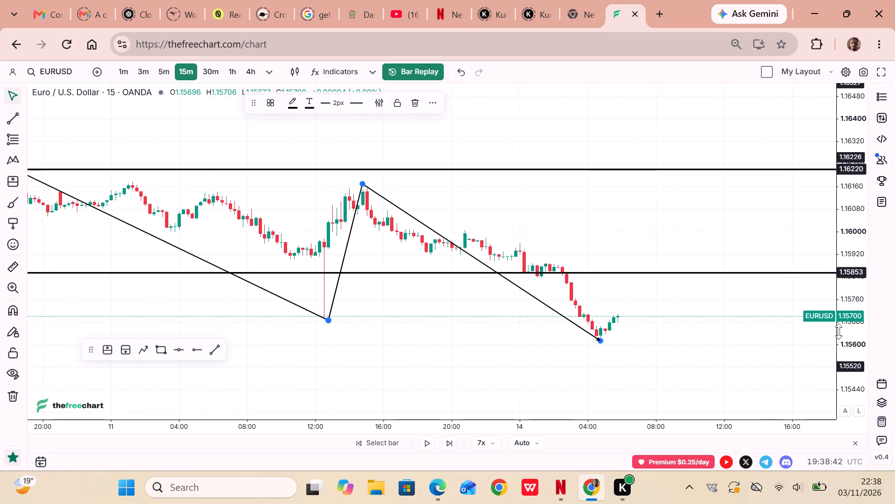
pyautogui.moveTo(839, 331); pyautogui.dragTo(830, 260)
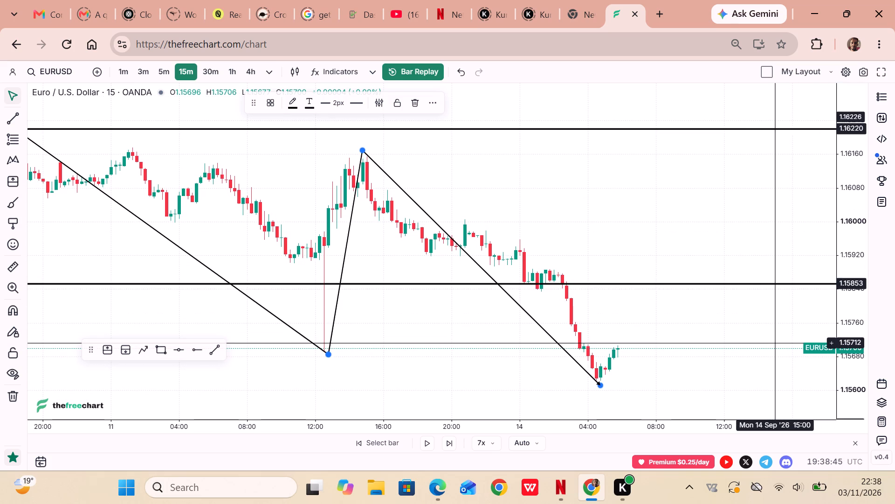
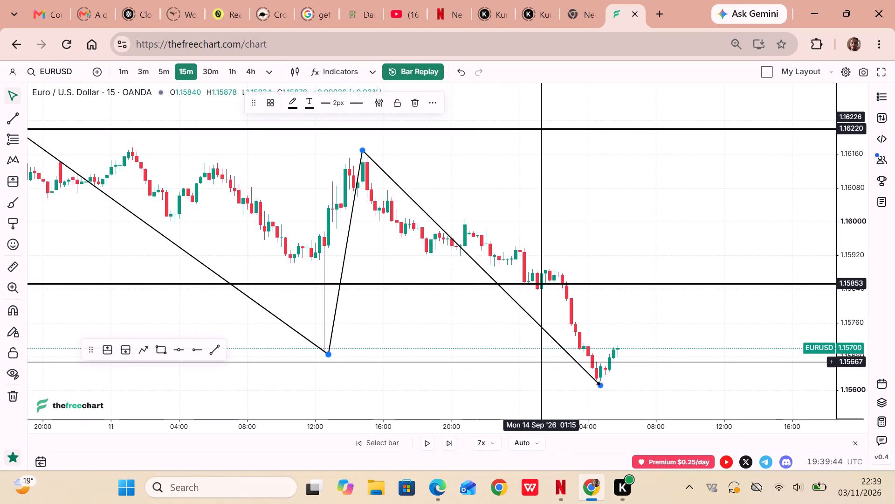
# On the 5-minute chart, draw a swing path from the 11 September high near 1.1614 through the intermediate swings to about 1.1562 at 04:45 on 14 September.
pyautogui.click(172, 70)
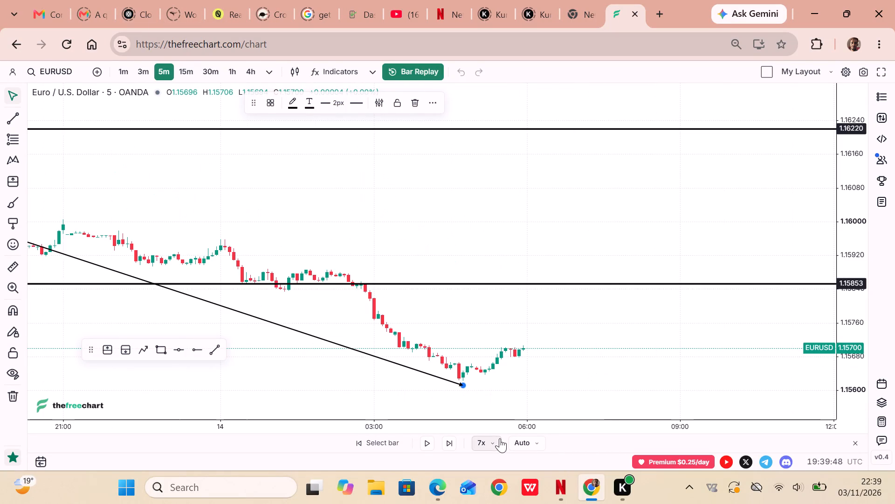
pyautogui.moveTo(486, 419); pyautogui.dragTo(631, 420)
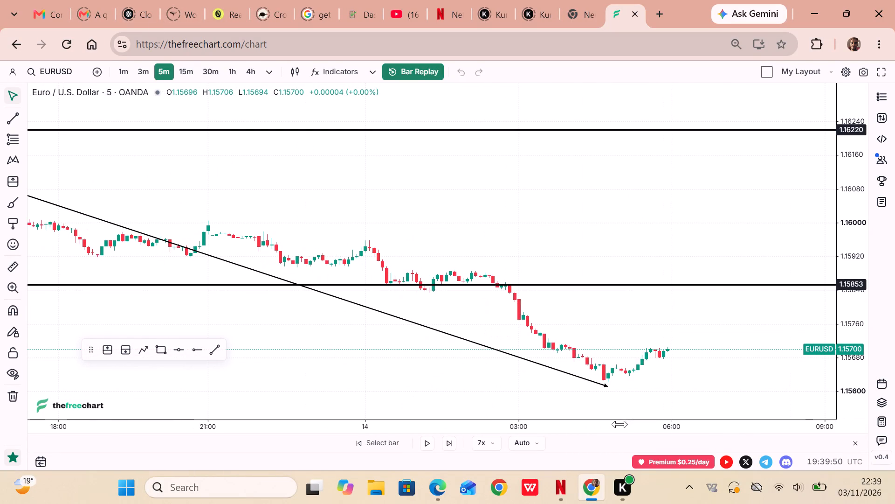
pyautogui.moveTo(620, 424); pyautogui.dragTo(766, 428)
pyautogui.moveTo(858, 376); pyautogui.dragTo(838, 292)
pyautogui.moveTo(581, 250); pyautogui.dragTo(577, 218)
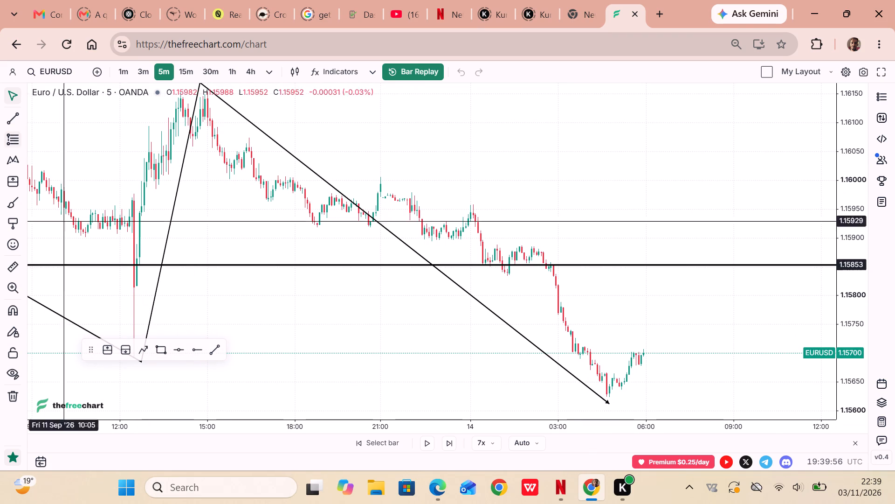
pyautogui.click(139, 355)
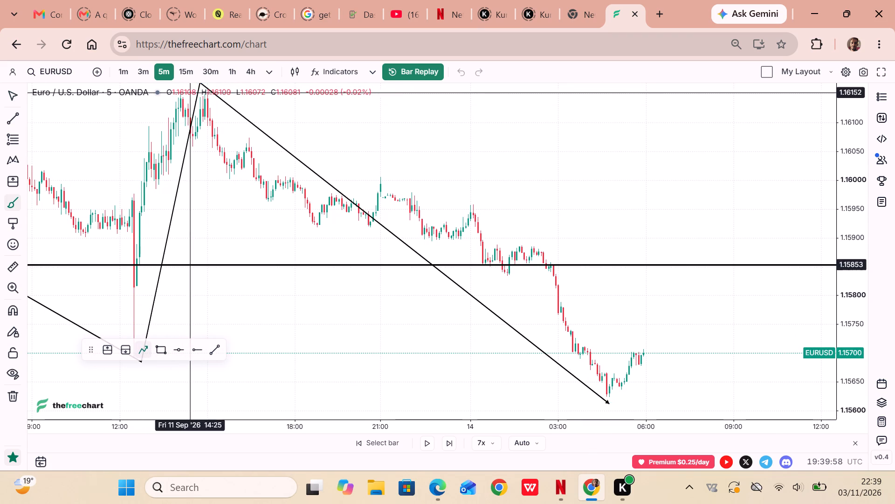
pyautogui.moveTo(203, 97); pyautogui.dragTo(321, 238)
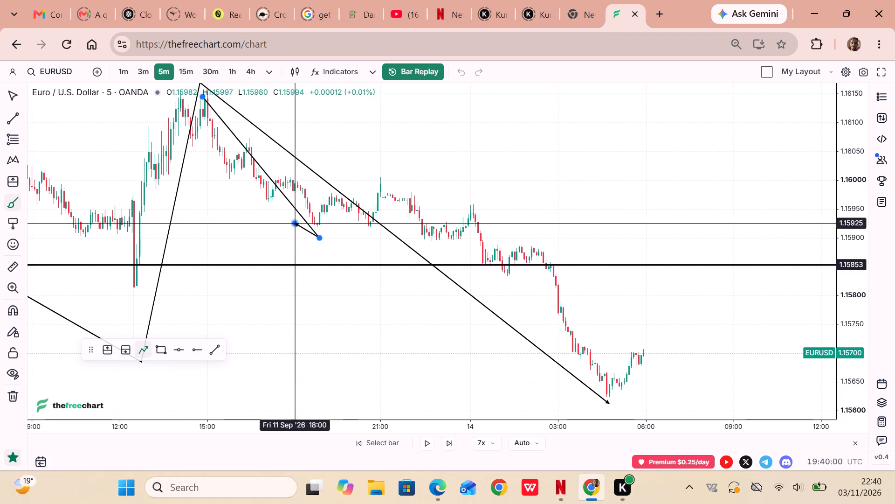
pyautogui.click(380, 175)
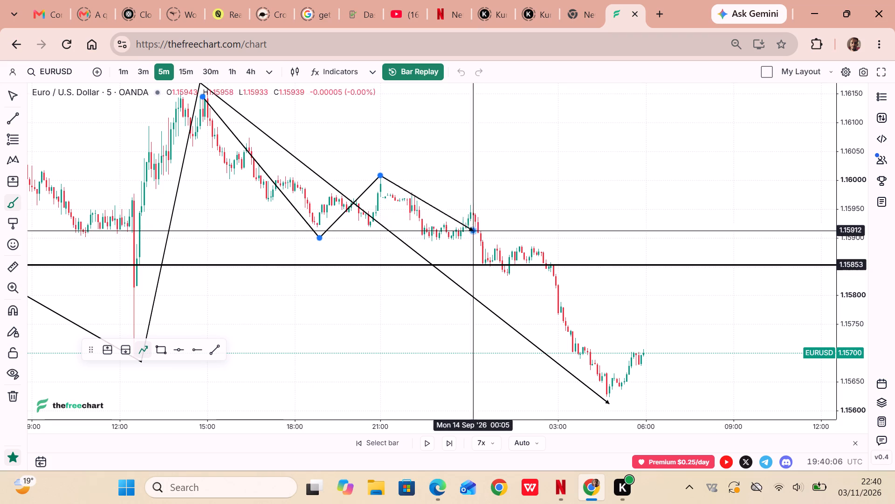
pyautogui.click(429, 241)
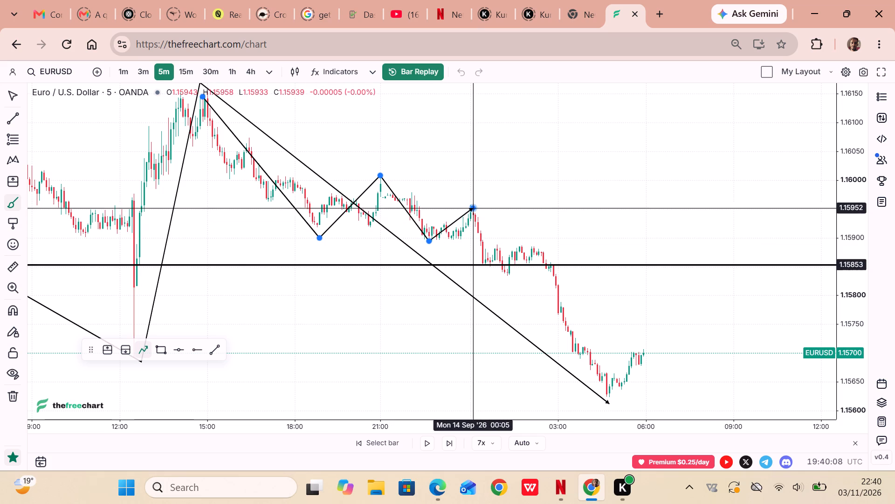
pyautogui.click(474, 203)
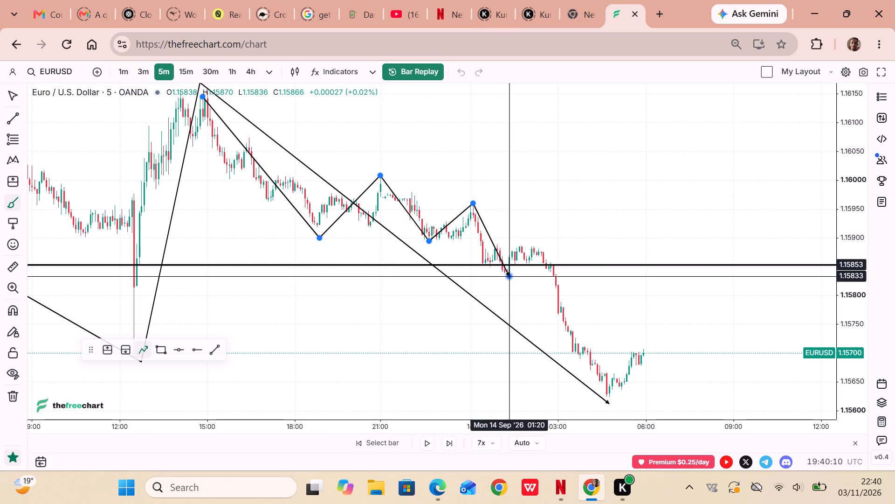
pyautogui.click(510, 276)
pyautogui.click(520, 243)
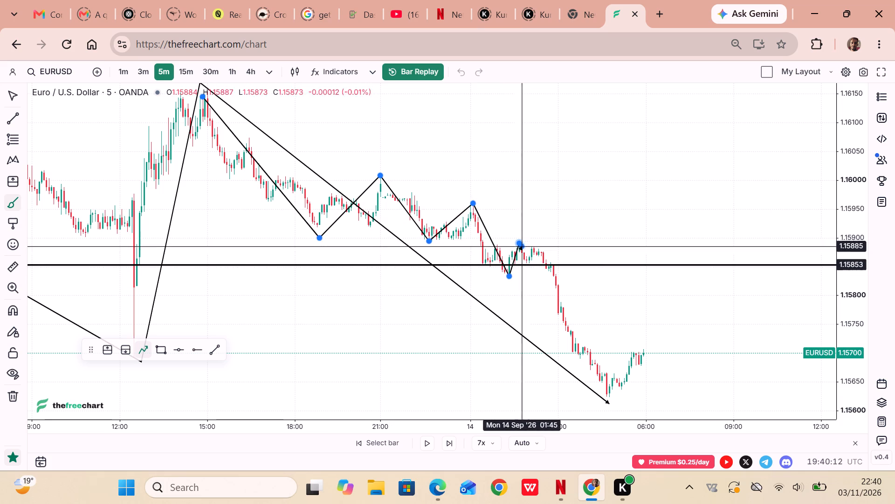
pyautogui.doubleClick(609, 399)
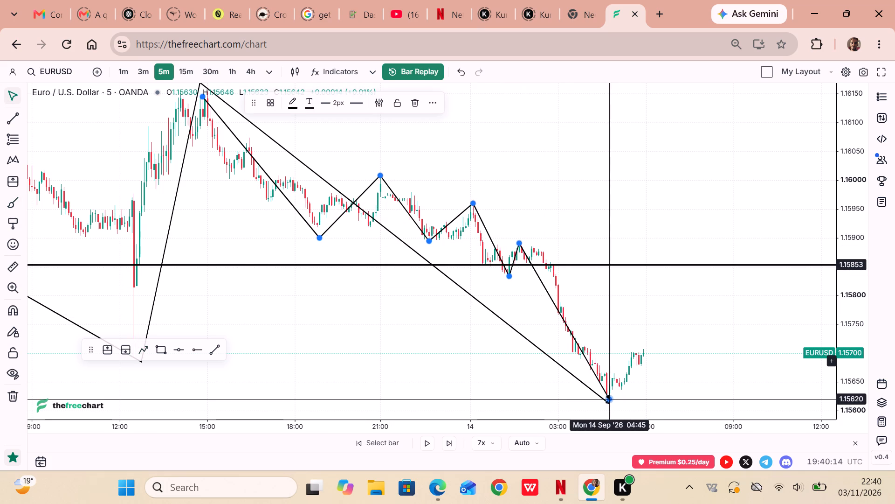
pyautogui.doubleClick(609, 399)
pyautogui.click(673, 384)
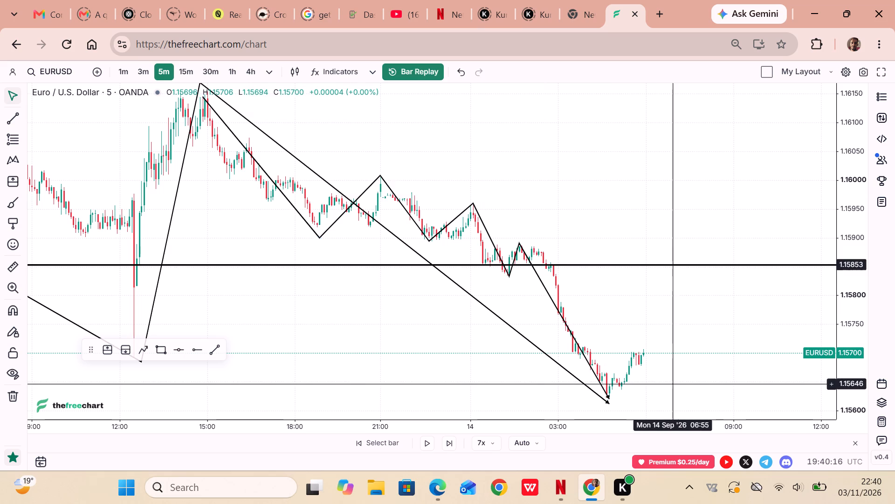
# On the 30-minute chart, draw a rectangle zone from 00:30 to 07:00 on 14 September between about 1.1589 and 1.1585.
pyautogui.moveTo(673, 384); pyautogui.dragTo(635, 360)
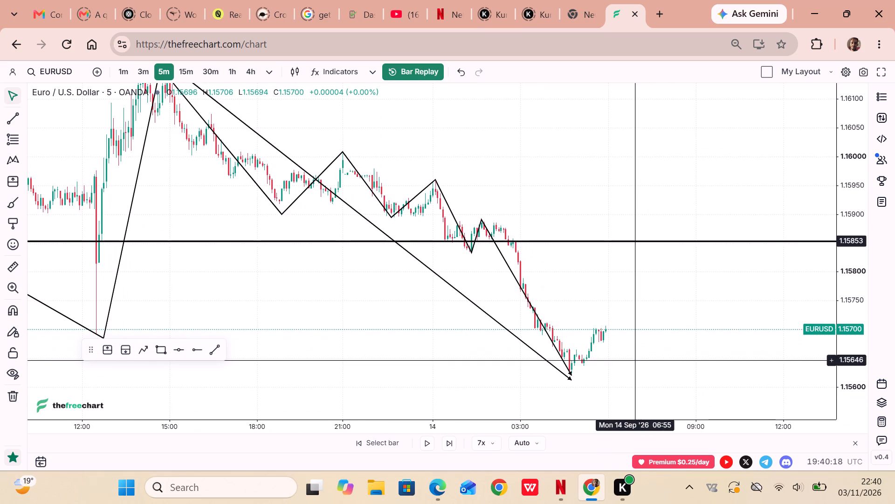
pyautogui.moveTo(572, 308); pyautogui.dragTo(504, 253)
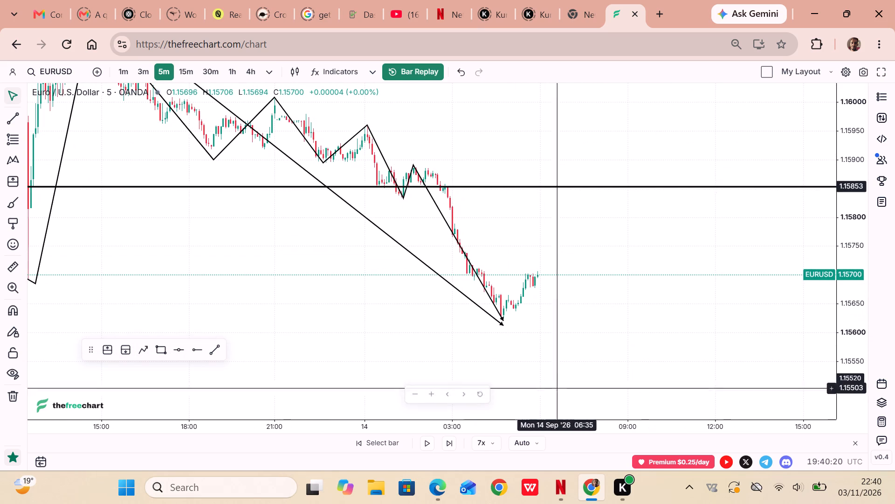
pyautogui.click(627, 429)
pyautogui.moveTo(627, 429); pyautogui.dragTo(552, 429)
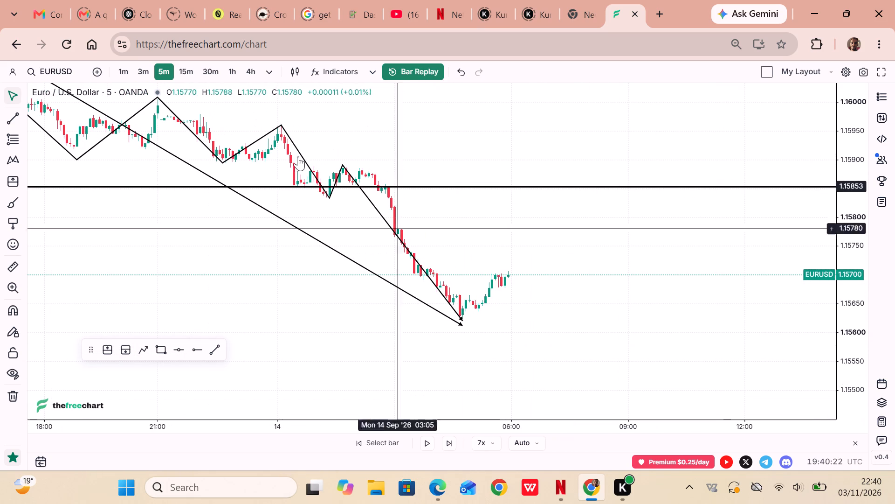
pyautogui.click(193, 78)
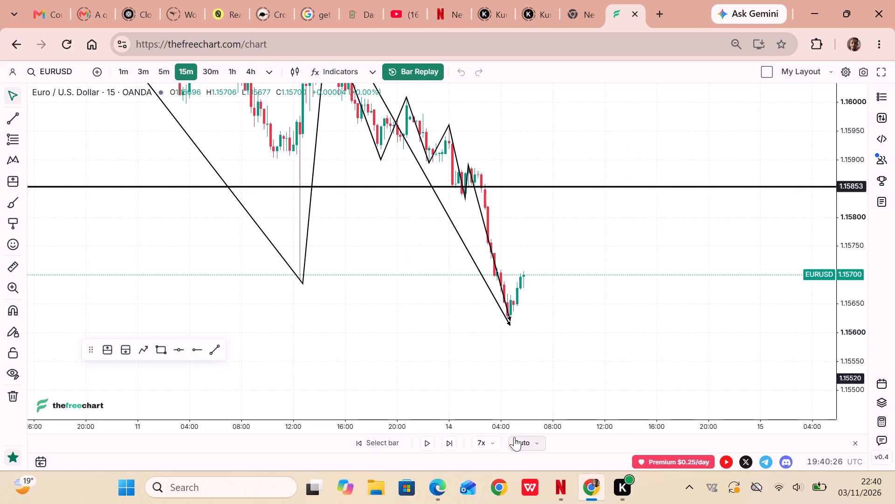
pyautogui.moveTo(503, 429); pyautogui.dragTo(520, 430)
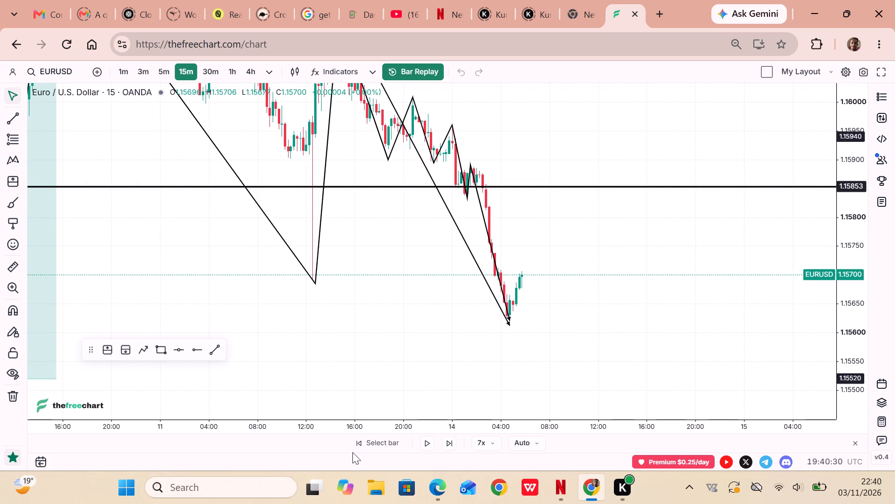
pyautogui.click(212, 70)
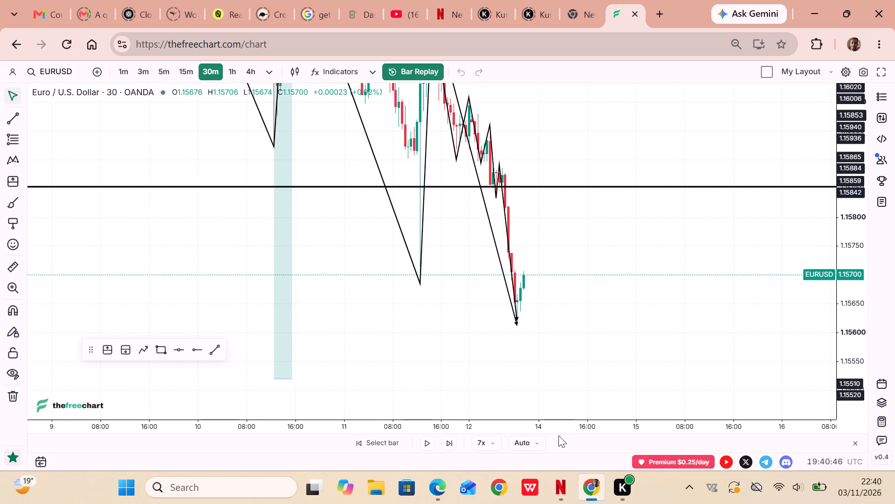
pyautogui.moveTo(560, 423); pyautogui.dragTo(481, 427)
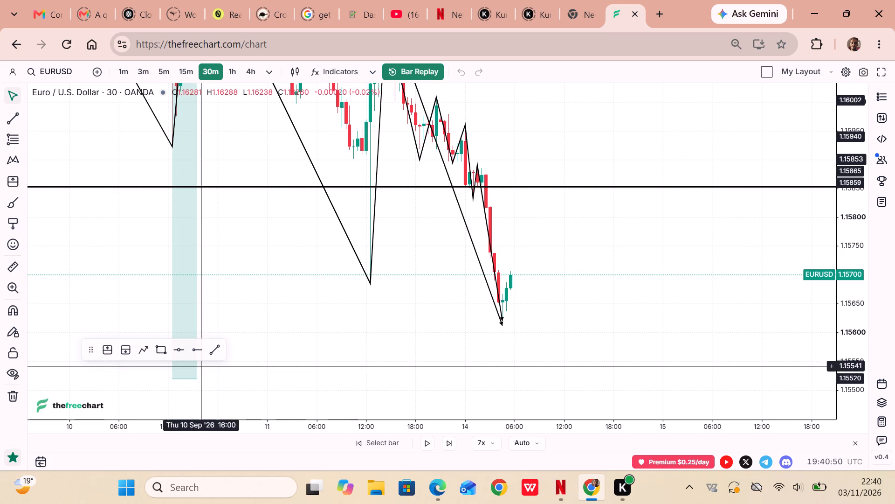
pyautogui.click(158, 346)
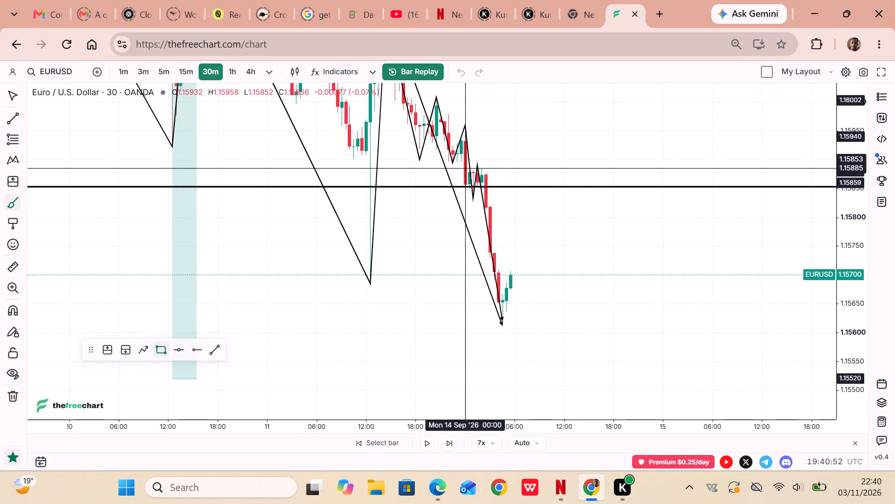
pyautogui.click(468, 163)
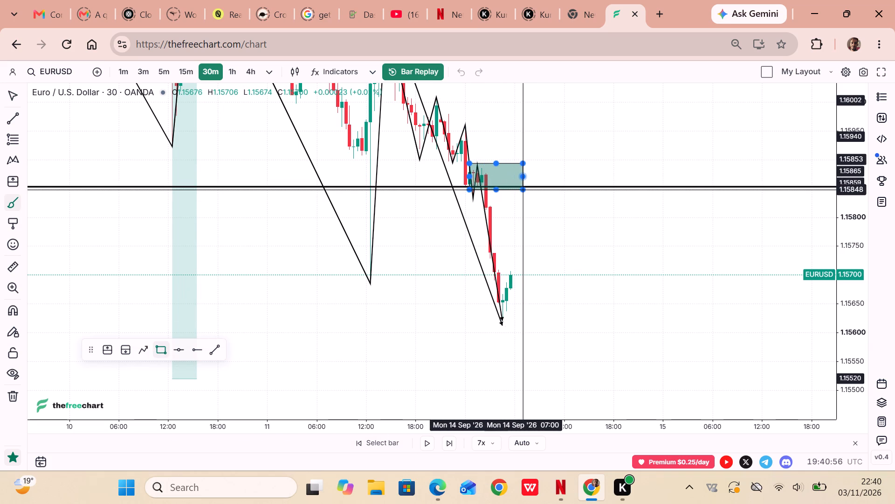
pyautogui.click(524, 190)
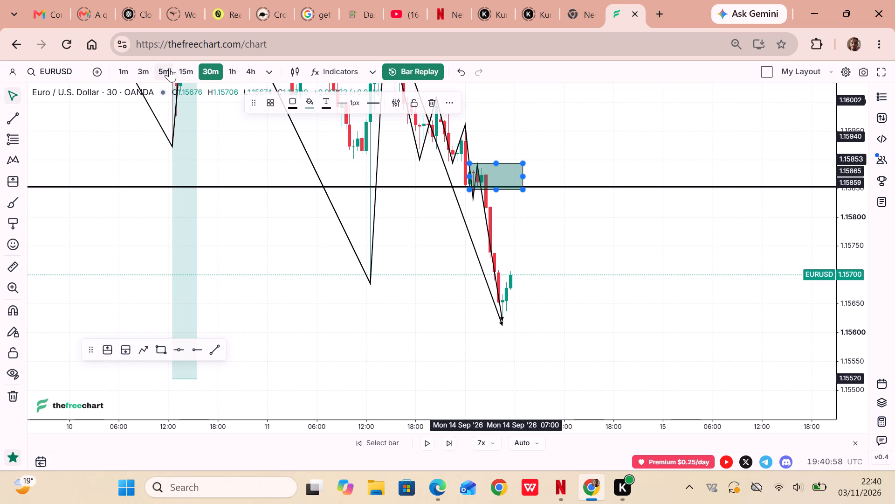
# On the 15-minute chart, draw a thin rectangle zone from 03:30 to 07:00 on 14 September between about 1.1571 and 1.1569.
pyautogui.click(186, 68)
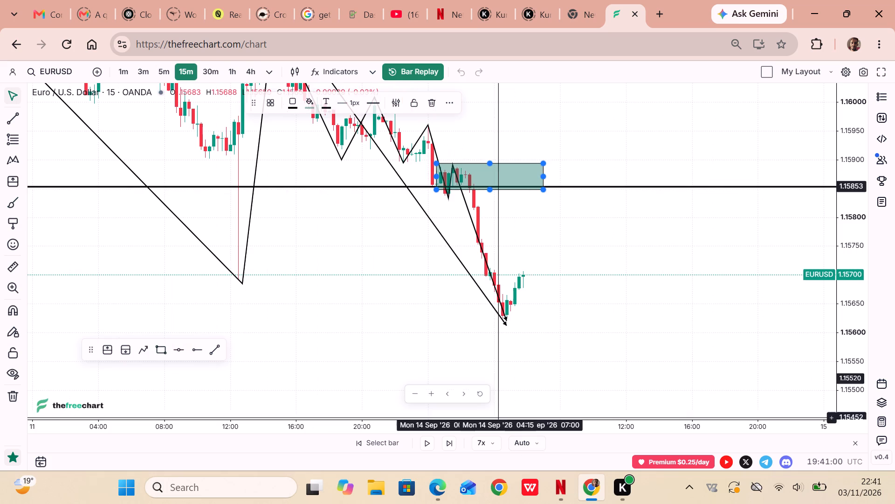
pyautogui.moveTo(496, 423); pyautogui.dragTo(530, 422)
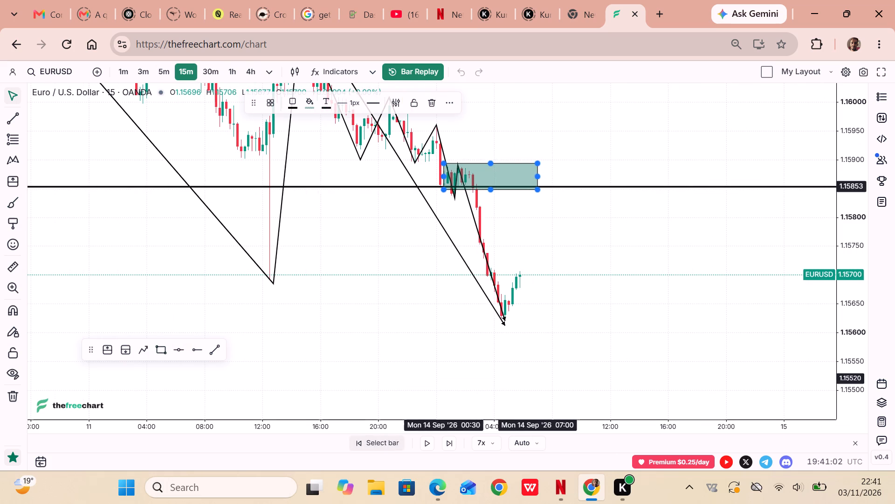
pyautogui.click(158, 349)
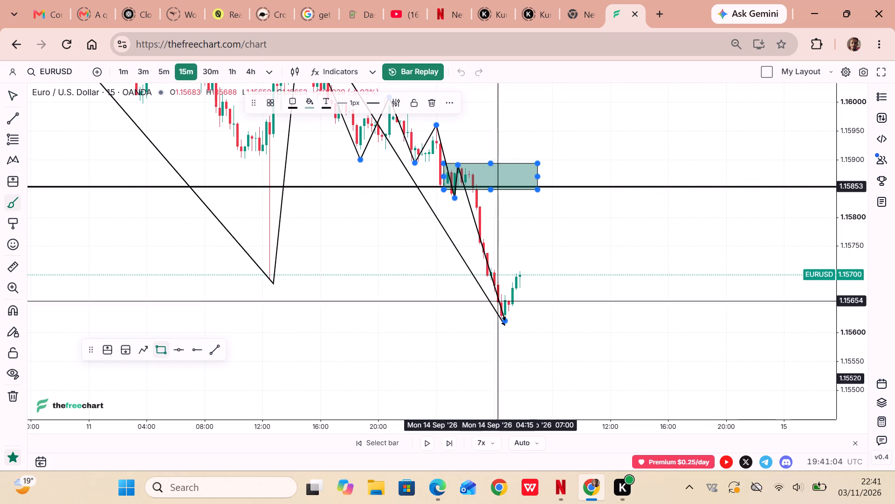
pyautogui.click(488, 268)
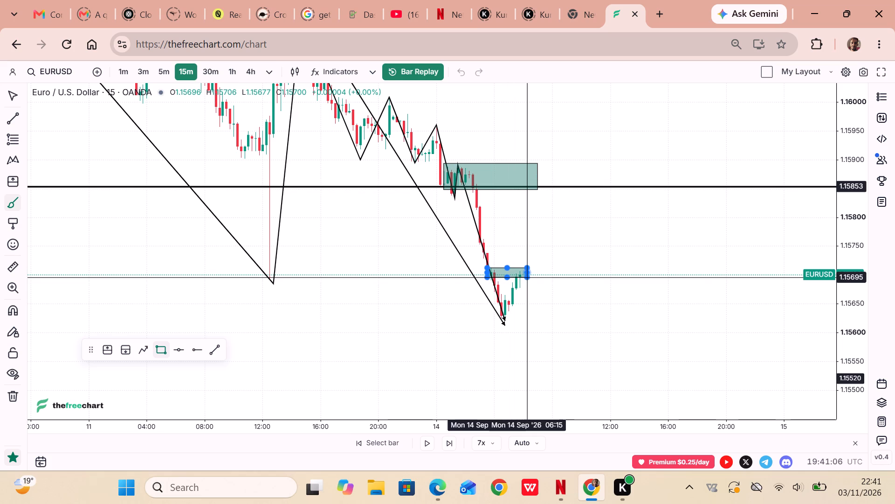
pyautogui.click(537, 279)
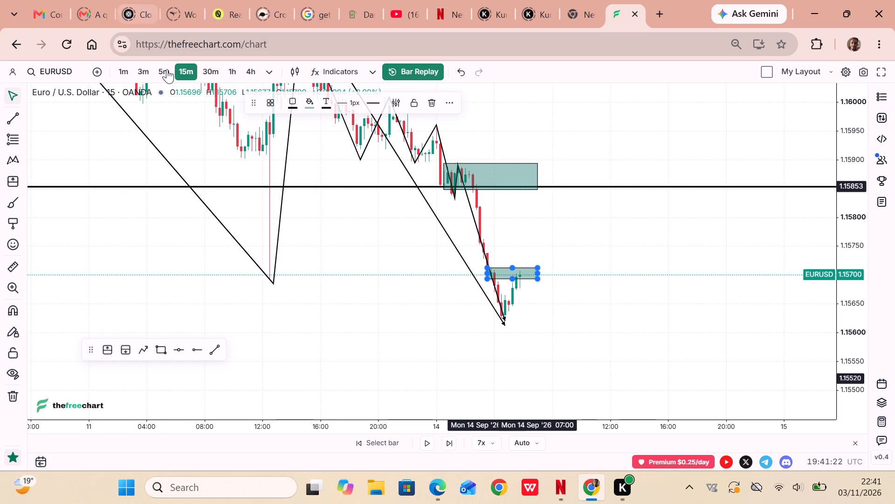
# On the 5-minute chart, play the replay forward briefly past 06:00 on 14 September and pause it.
pyautogui.click(165, 70)
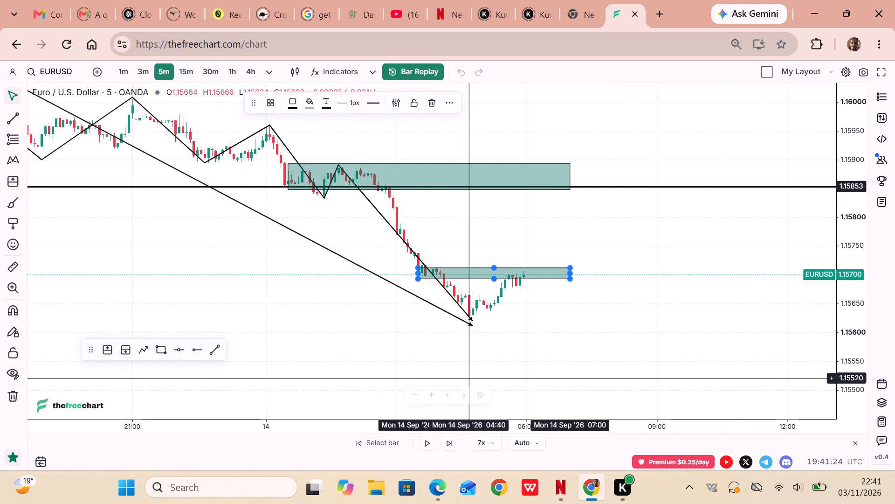
pyautogui.moveTo(861, 344); pyautogui.dragTo(849, 245)
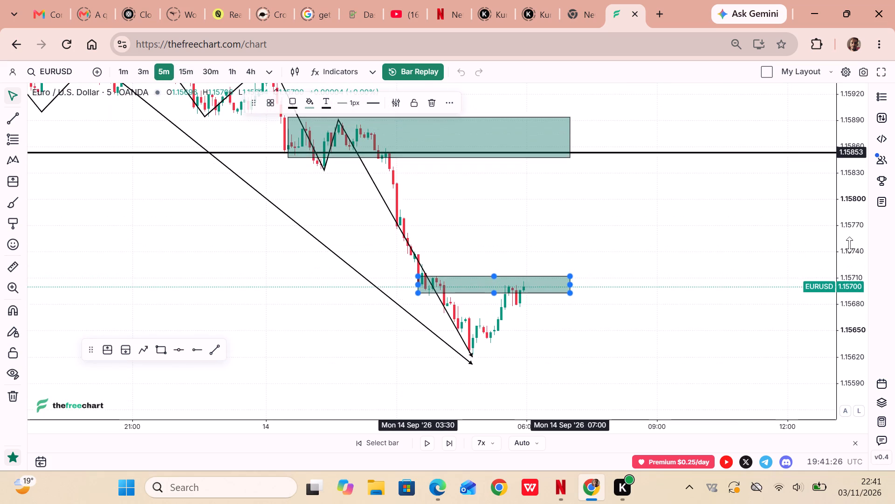
pyautogui.moveTo(701, 248); pyautogui.dragTo(694, 231)
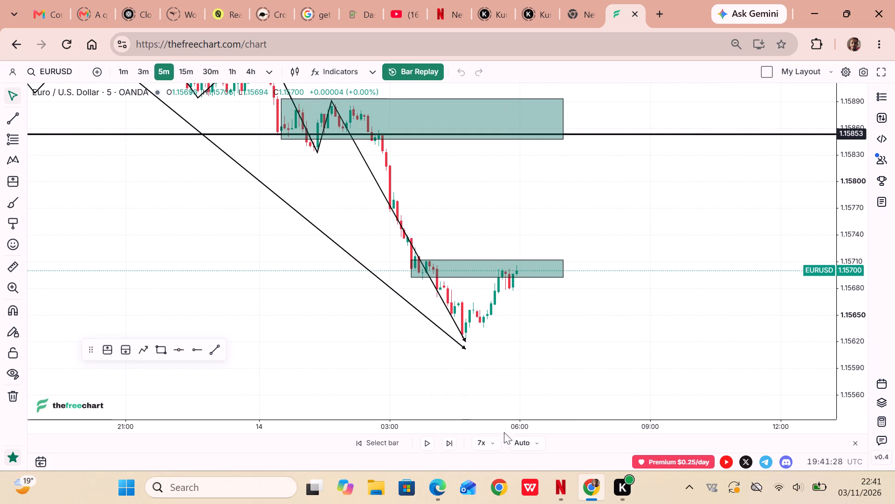
pyautogui.moveTo(499, 426); pyautogui.dragTo(511, 425)
pyautogui.click(427, 445)
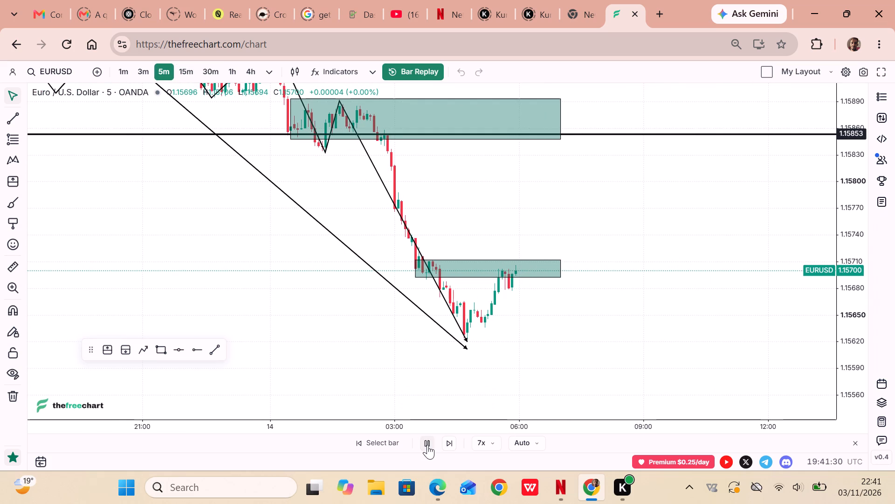
pyautogui.click(427, 445)
# Rewind the replay to the 05:55 bar on 14 September, inside the lower rectangle zone.
pyautogui.click(383, 446)
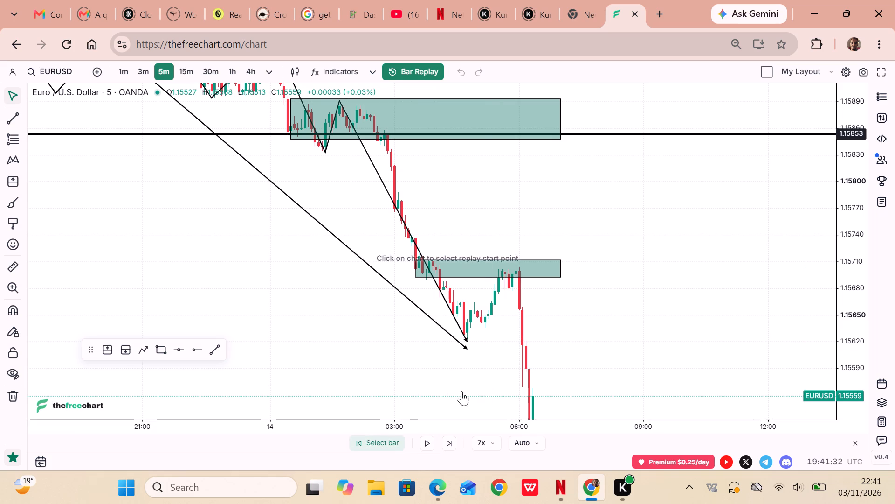
pyautogui.click(517, 356)
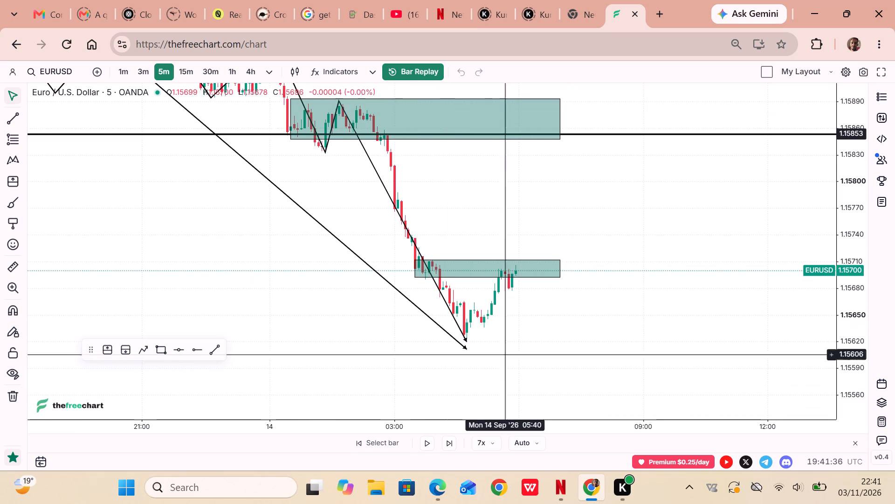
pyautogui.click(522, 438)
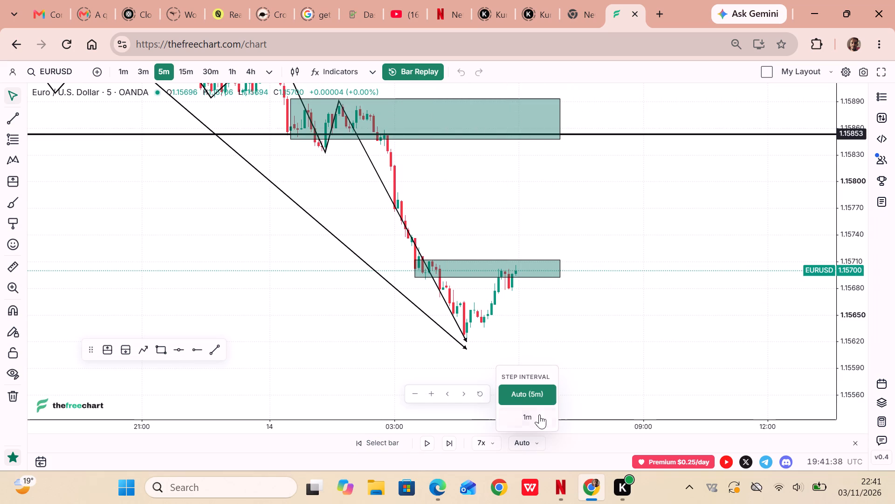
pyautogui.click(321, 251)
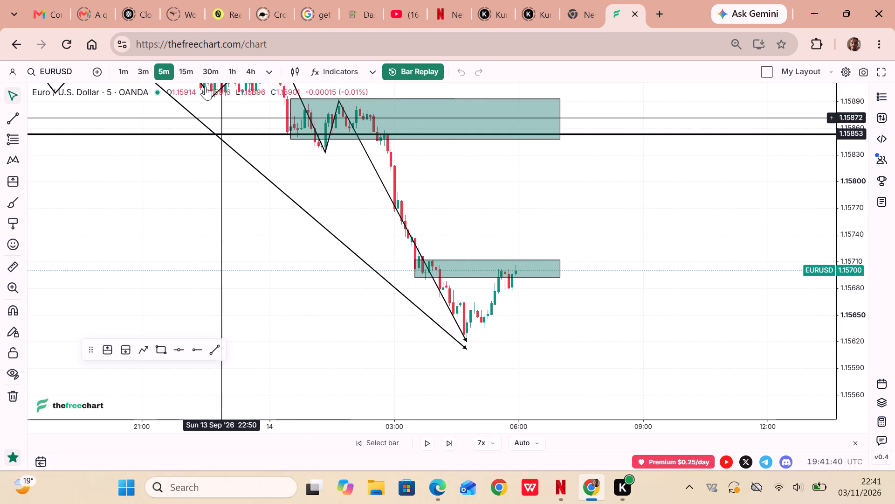
# Set the replay speed to 3x and play the 15-minute chart forward to the 06:30 bar on 14 September.
pyautogui.click(489, 441)
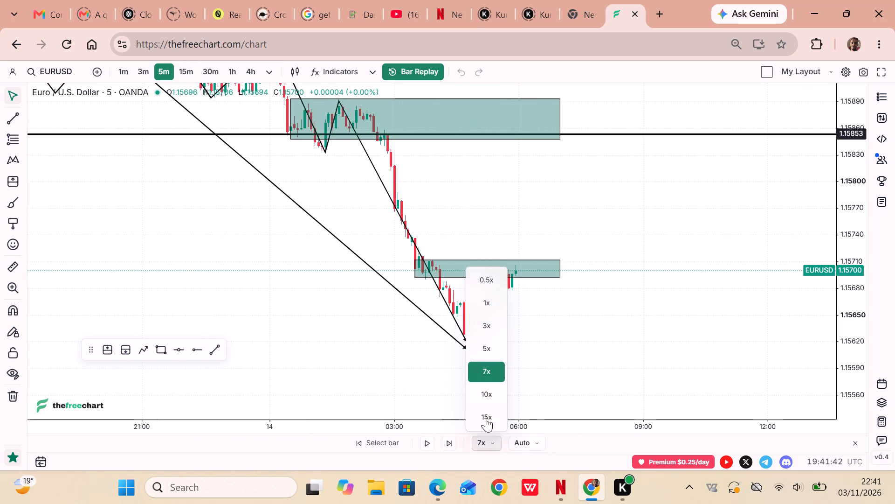
pyautogui.click(480, 318)
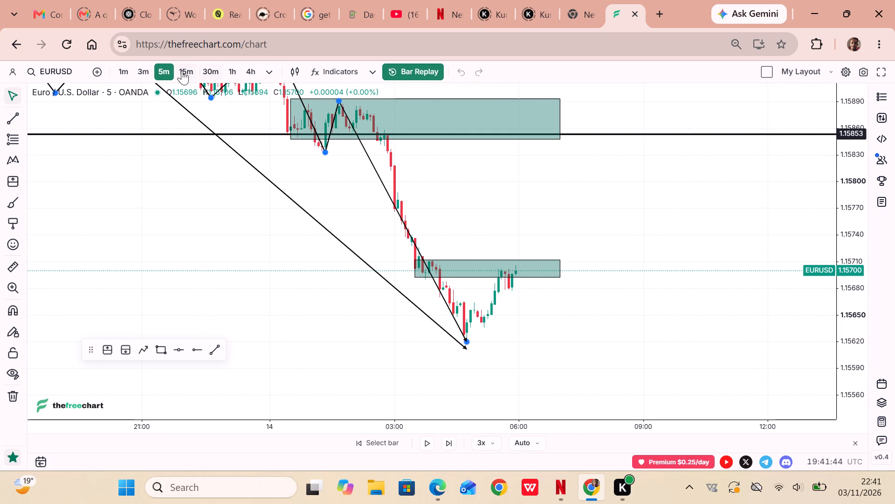
pyautogui.click(182, 70)
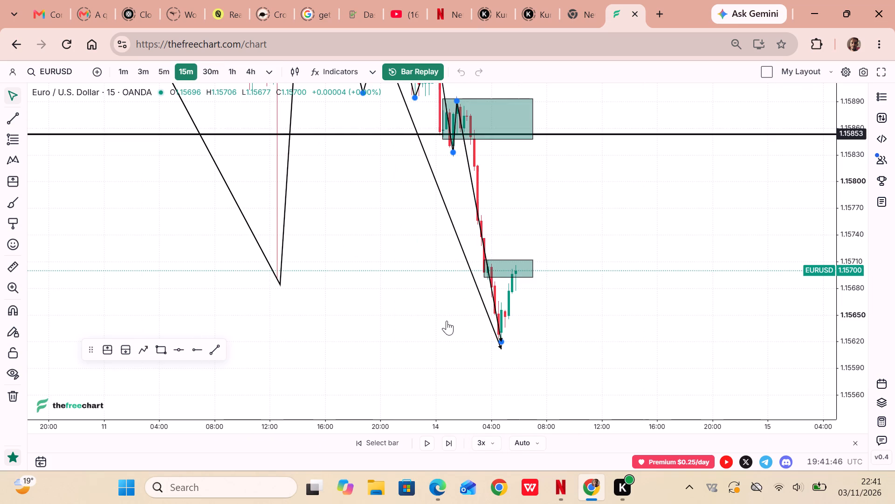
pyautogui.moveTo(657, 432); pyautogui.dragTo(633, 432)
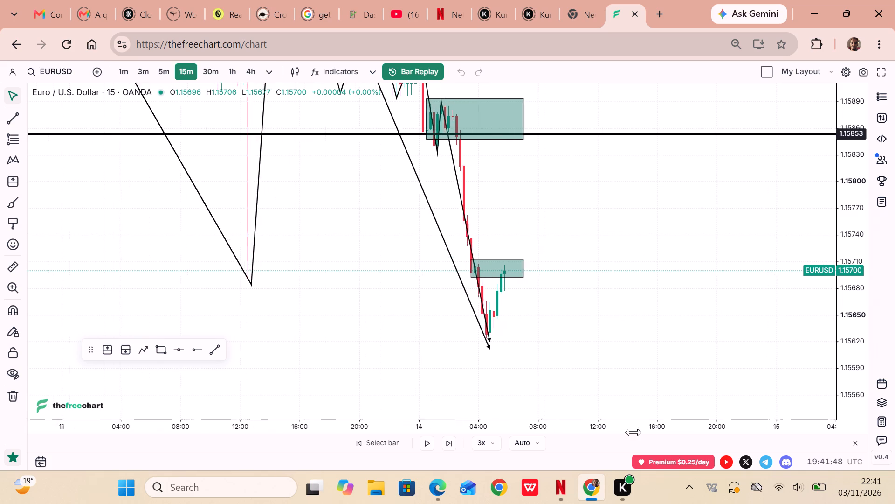
pyautogui.moveTo(633, 432); pyautogui.dragTo(631, 432)
pyautogui.moveTo(840, 200); pyautogui.dragTo(835, 294)
pyautogui.moveTo(673, 252); pyautogui.dragTo(710, 298)
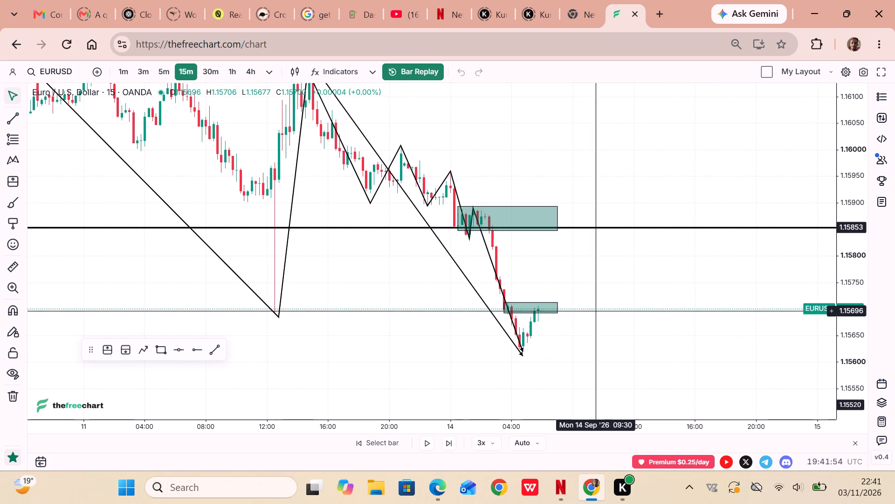
pyautogui.moveTo(666, 369); pyautogui.dragTo(689, 364)
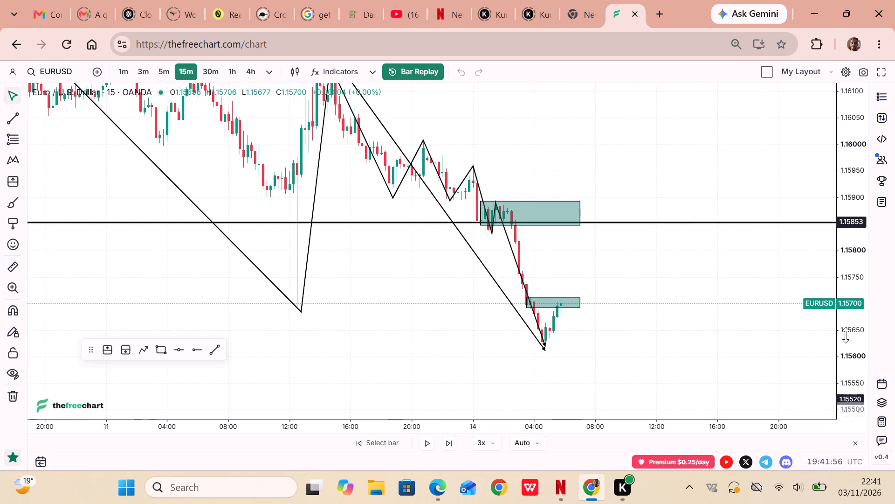
pyautogui.moveTo(846, 335); pyautogui.dragTo(842, 311)
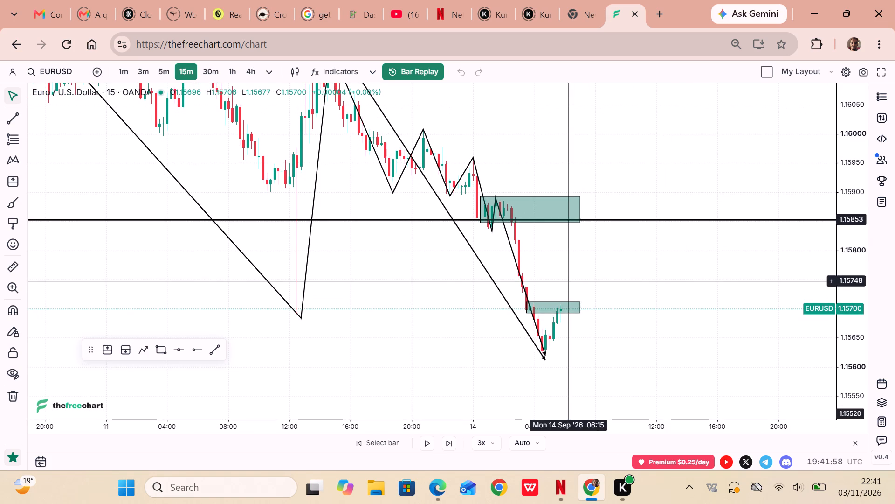
pyautogui.moveTo(603, 279); pyautogui.dragTo(637, 267)
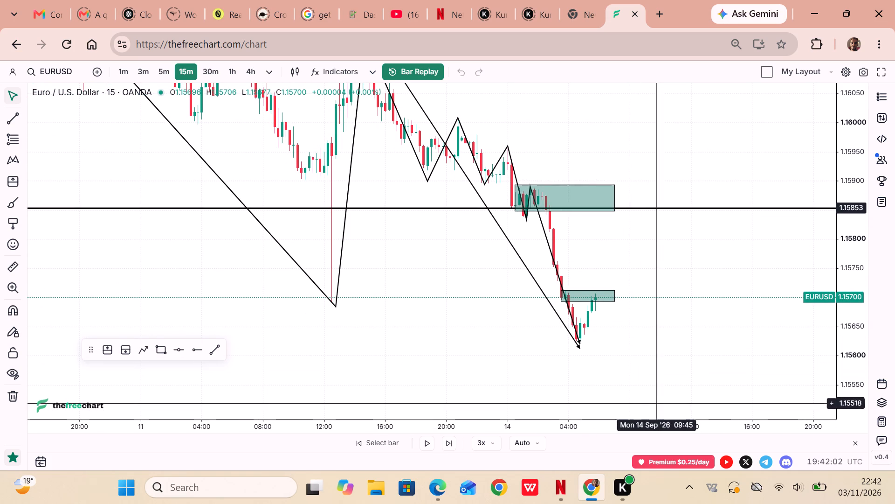
pyautogui.moveTo(673, 425); pyautogui.dragTo(635, 425)
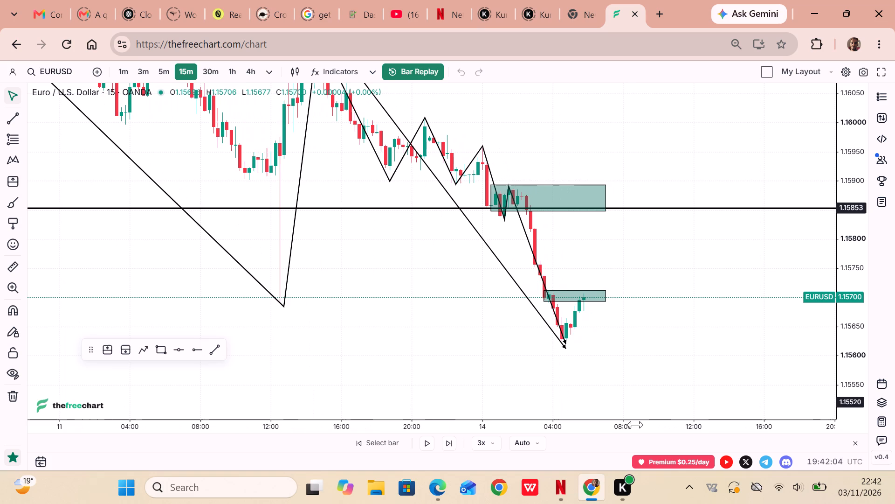
pyautogui.moveTo(513, 339); pyautogui.dragTo(538, 357)
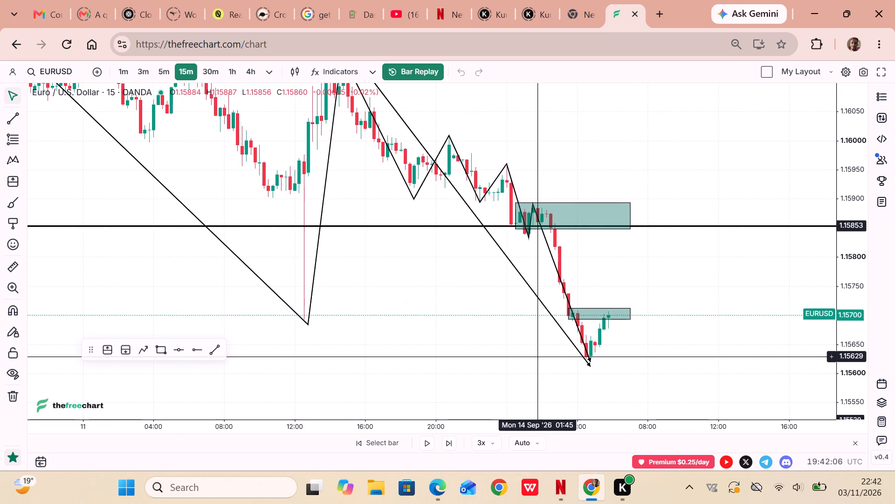
pyautogui.moveTo(638, 342); pyautogui.dragTo(614, 292)
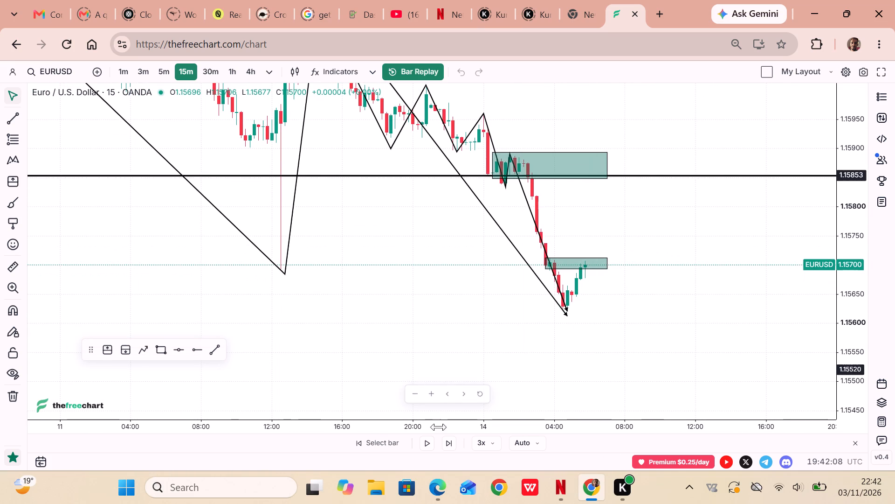
pyautogui.click(433, 441)
pyautogui.click(433, 441)
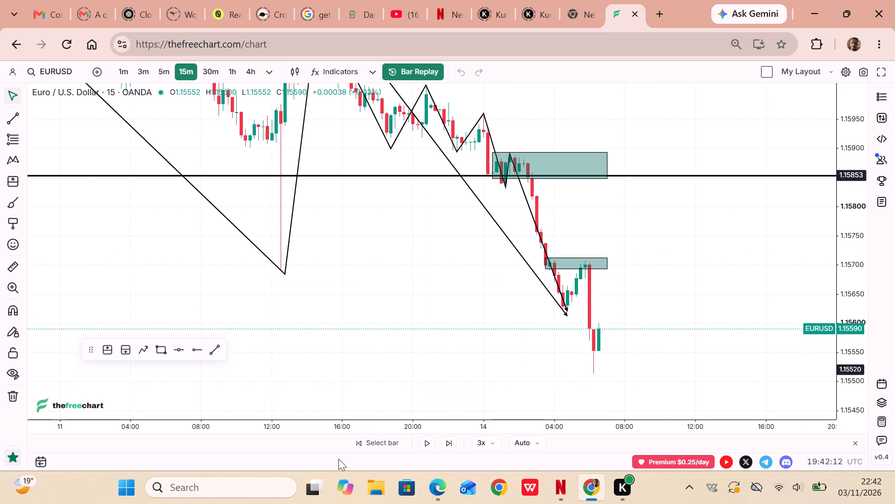
# Draw a horizontal ray at 1.15623 starting from 04:15 on 14 September, at the broken swing low.
pyautogui.click(190, 349)
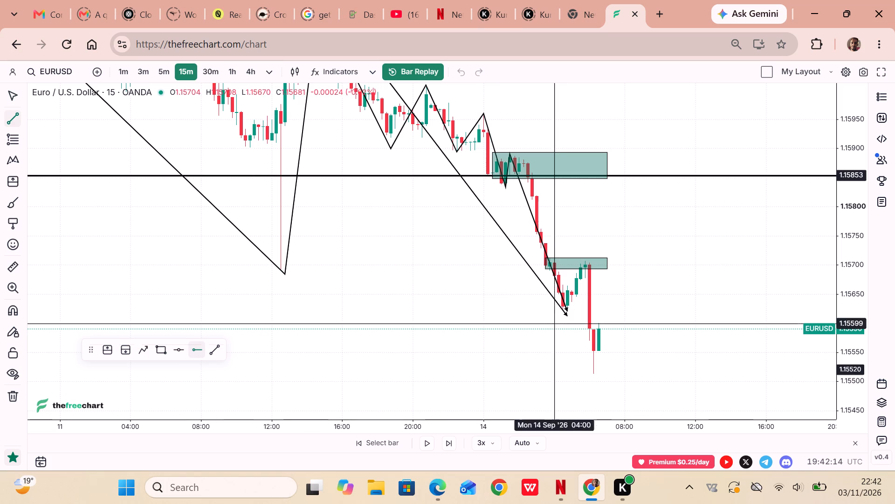
pyautogui.click(560, 309)
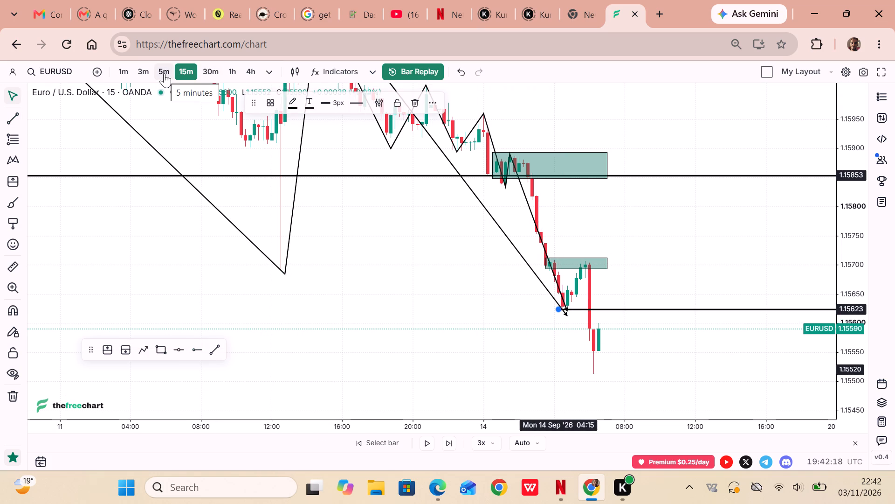
# On the 1-hour chart, draw a rectangle zone from 05:00 to 09:00 on 14 September between 1.15707 and 1.15635.
pyautogui.click(229, 70)
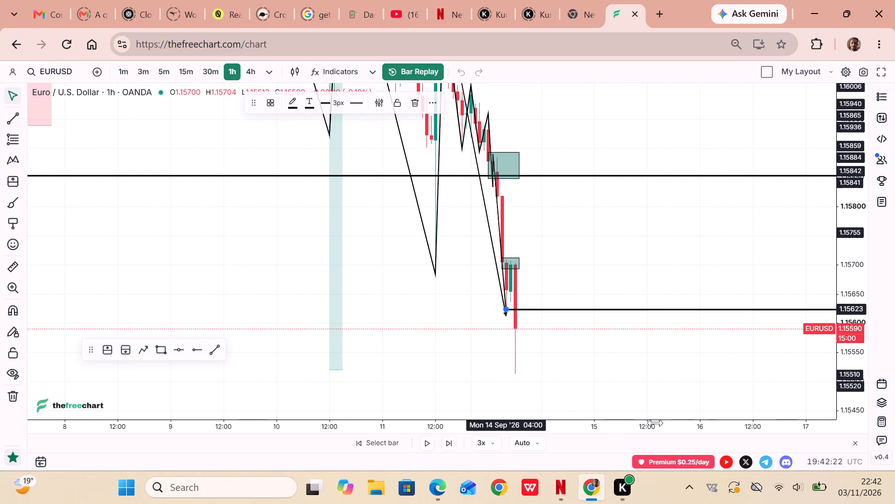
pyautogui.moveTo(654, 424); pyautogui.dragTo(578, 425)
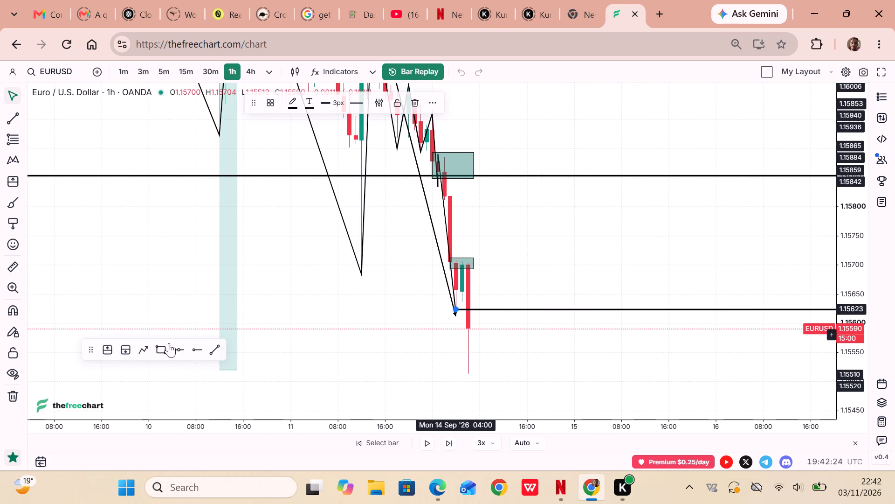
pyautogui.click(167, 351)
pyautogui.click(460, 261)
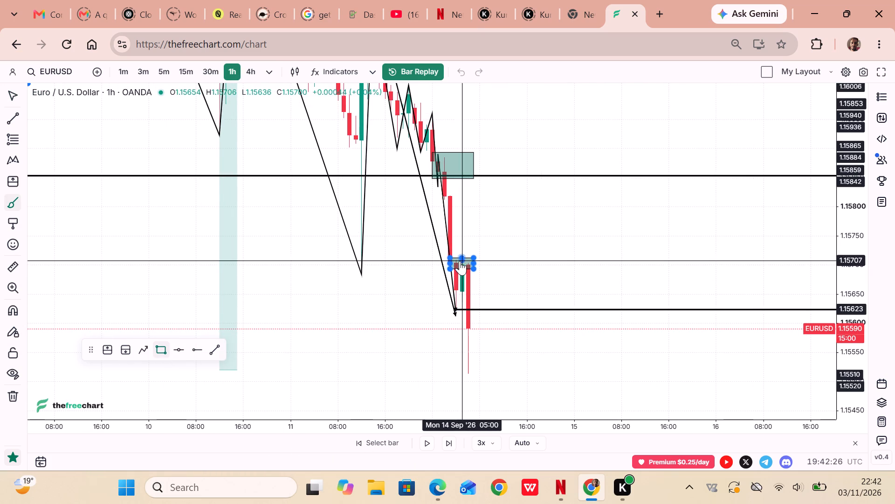
pyautogui.click(485, 303)
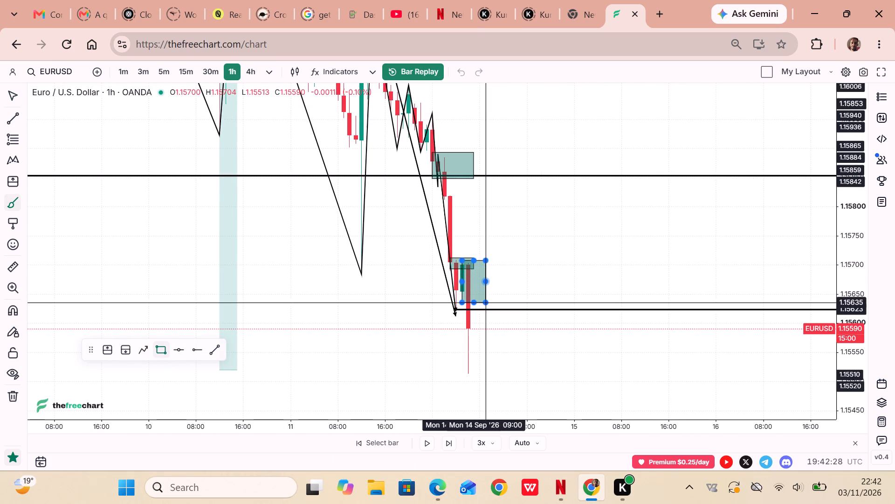
# On the 5-minute chart, play the replay forward to about 08:00 on 14 September and pause it.
pyautogui.click(157, 72)
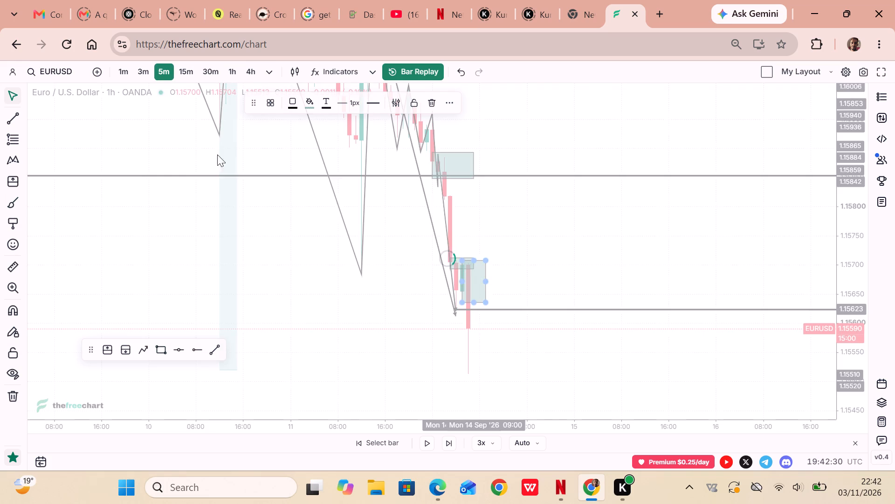
pyautogui.click(420, 444)
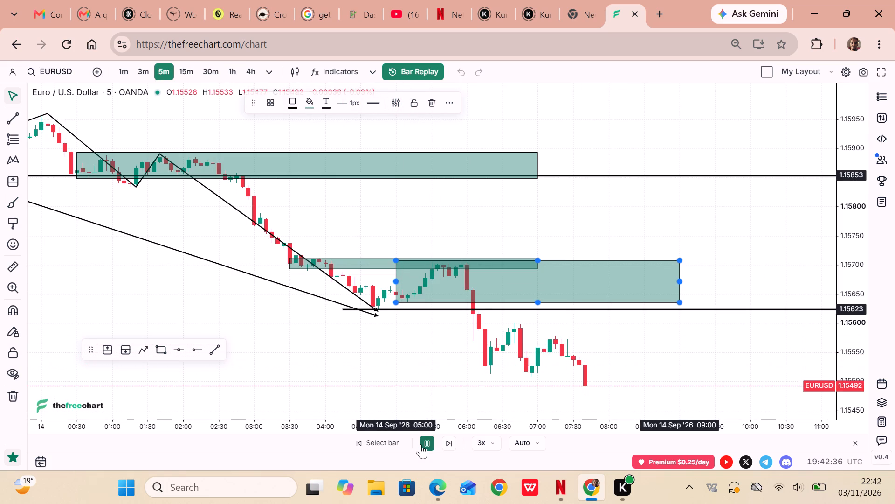
pyautogui.click(420, 444)
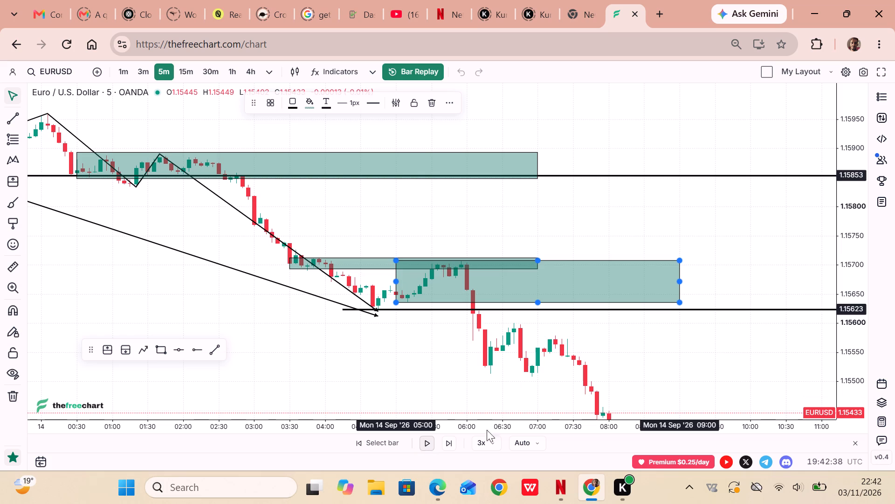
# Raise the replay speed to 10x and play forward to about 13:10 on 14 September.
pyautogui.click(488, 450)
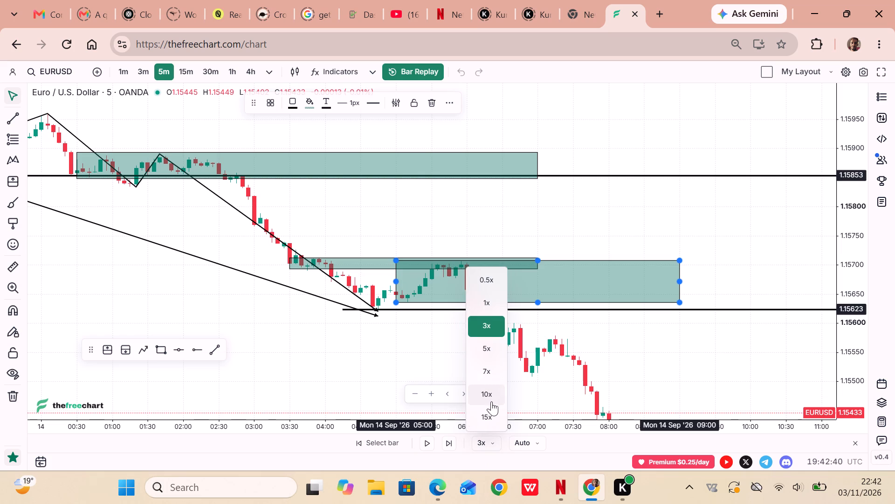
pyautogui.click(491, 401)
pyautogui.click(430, 443)
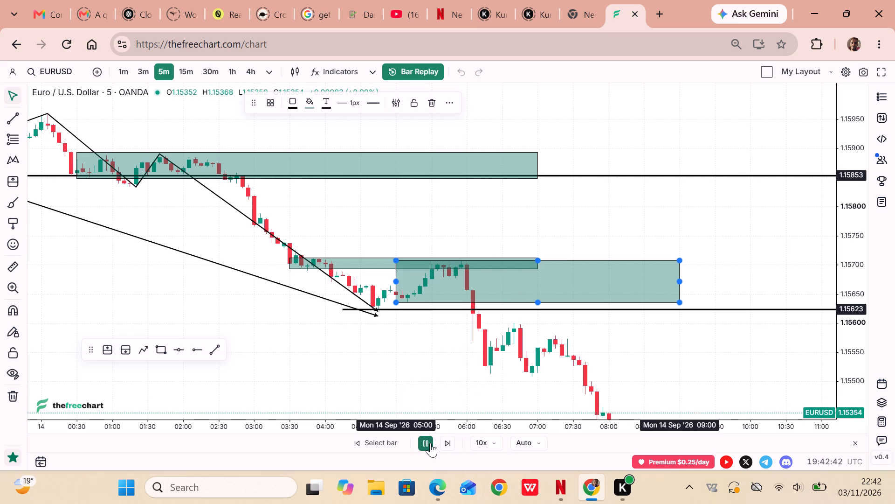
pyautogui.click(430, 443)
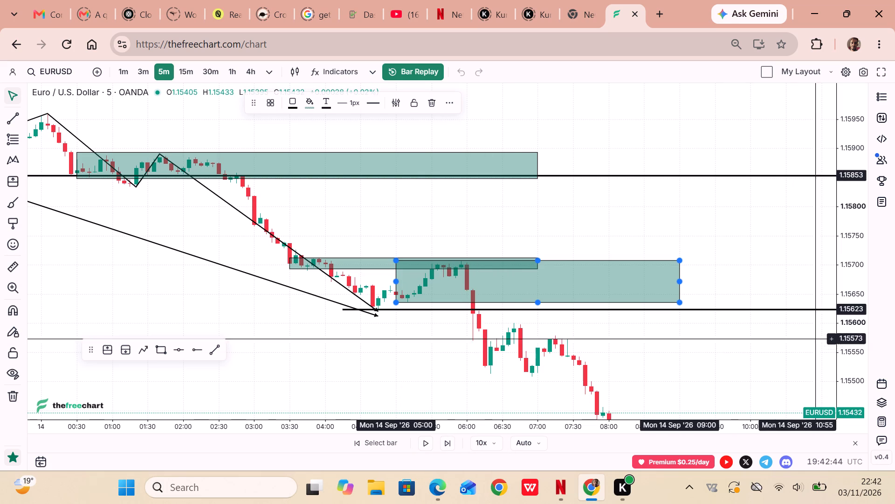
pyautogui.moveTo(854, 319); pyautogui.dragTo(850, 387)
pyautogui.moveTo(850, 387); pyautogui.dragTo(832, 452)
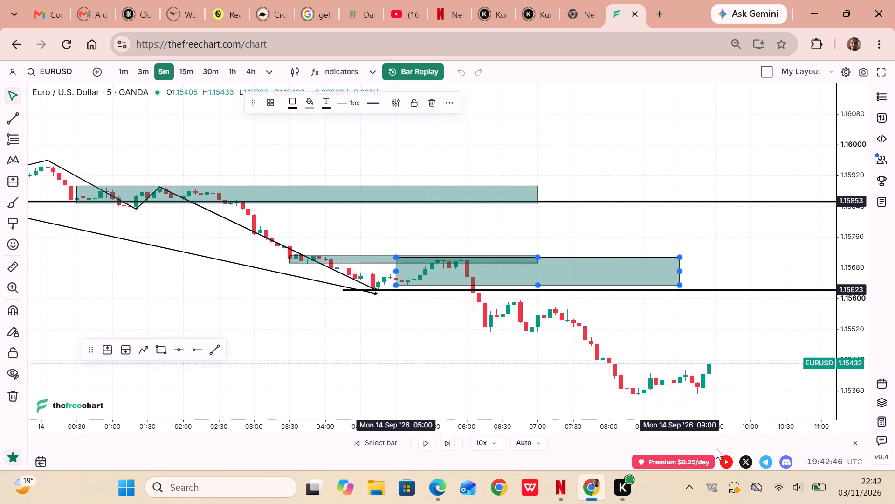
pyautogui.click(426, 441)
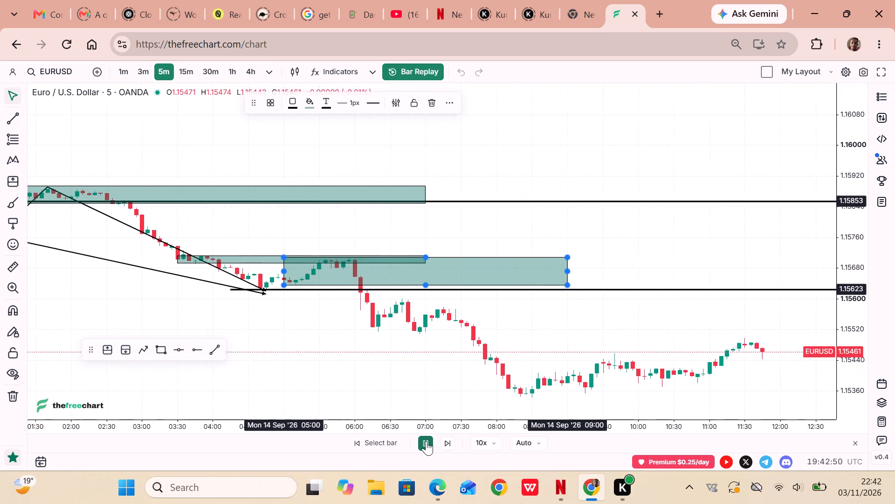
pyautogui.click(426, 441)
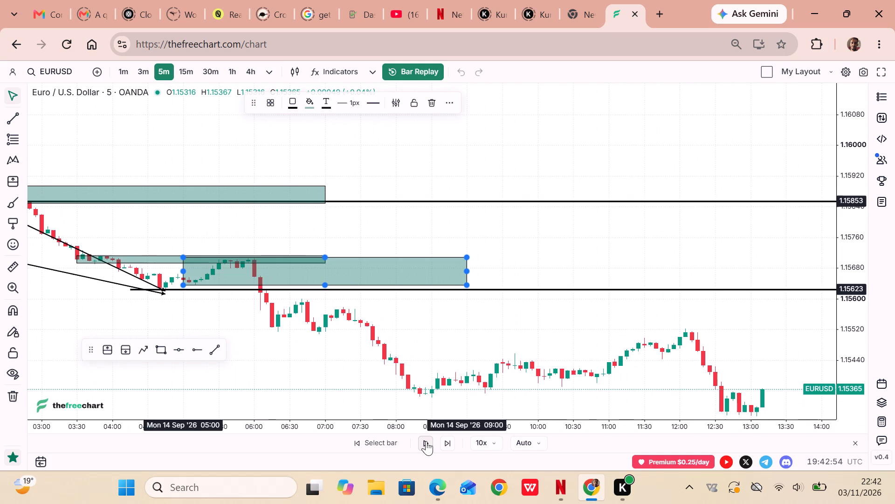
# Rewind the replay to the 12:10 bar on 14 September, just after the peak of the pullback.
pyautogui.click(364, 443)
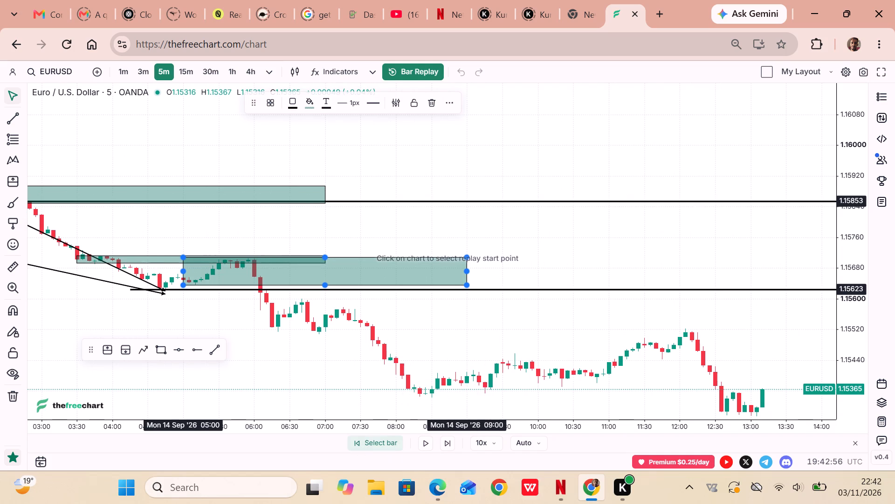
pyautogui.click(695, 388)
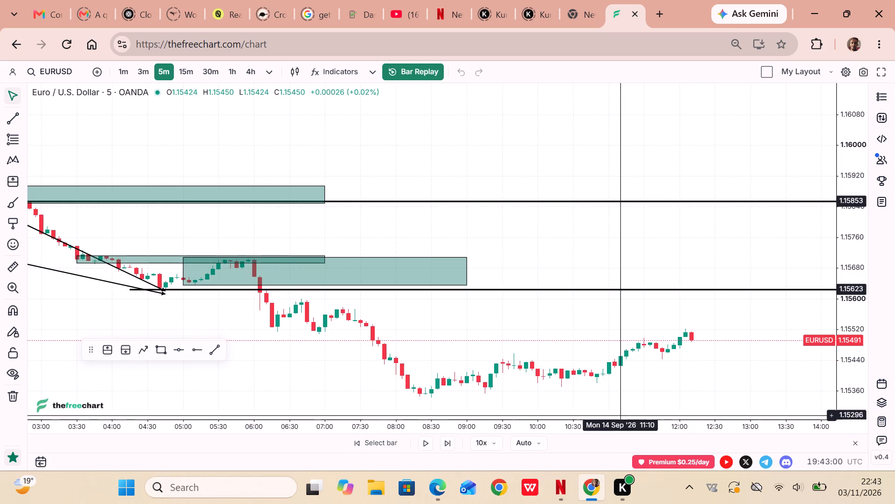
# On the 1-hour chart, extend the newest rectangle zone's end from 09:00 to about 21:00 on 14 September.
pyautogui.moveTo(618, 423); pyautogui.dragTo(688, 422)
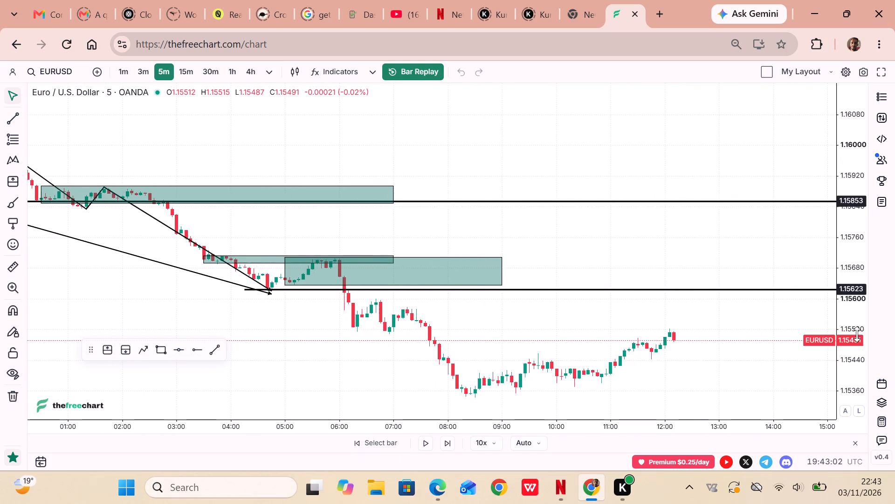
pyautogui.moveTo(857, 334); pyautogui.dragTo(849, 294)
pyautogui.moveTo(716, 354); pyautogui.dragTo(695, 281)
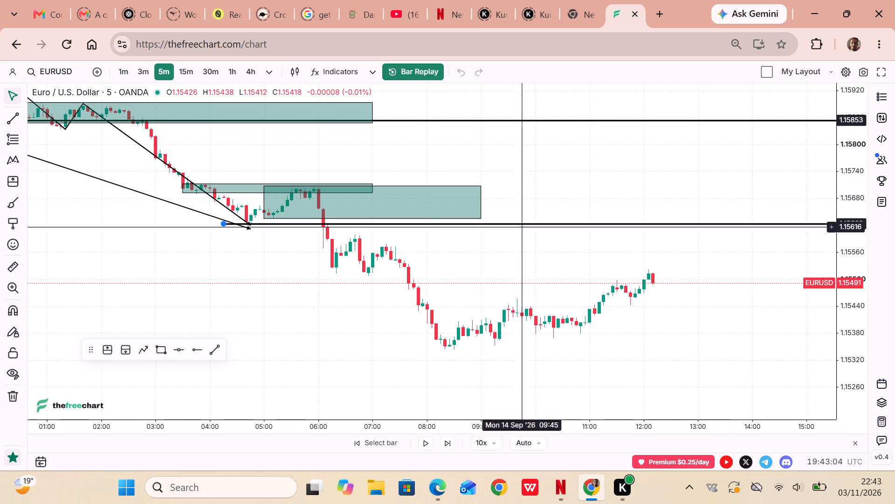
pyautogui.click(229, 74)
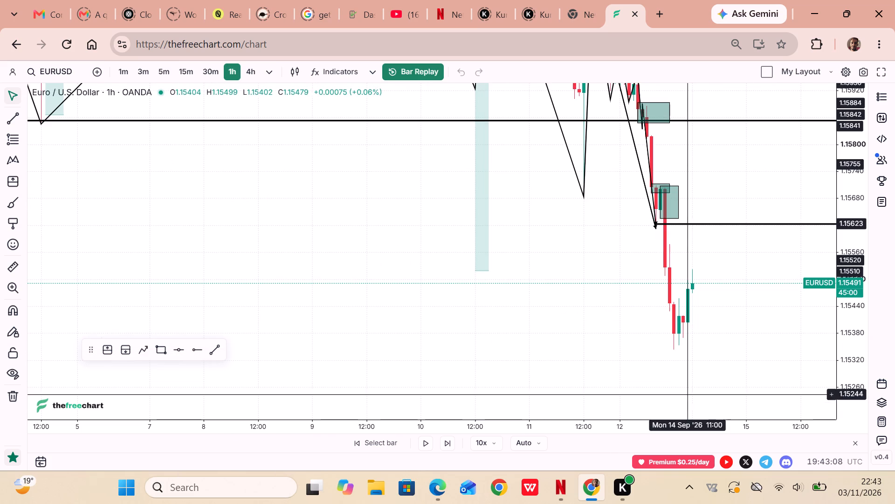
pyautogui.moveTo(686, 428); pyautogui.dragTo(642, 424)
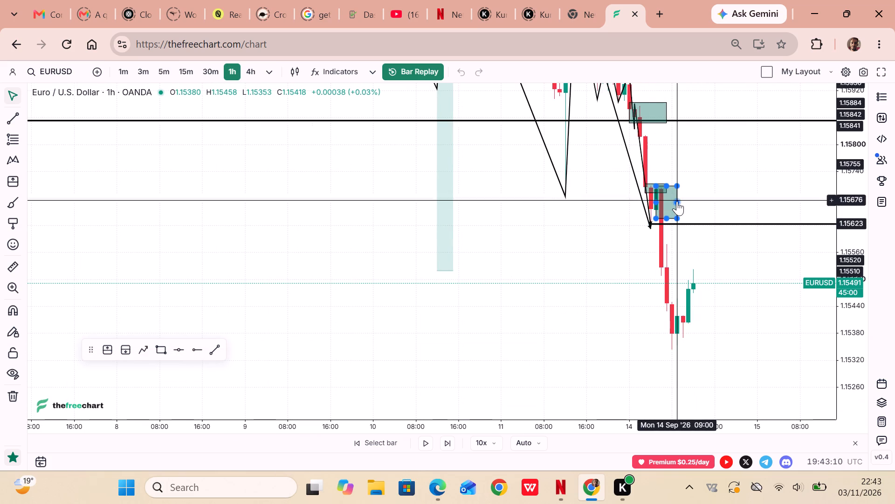
pyautogui.moveTo(677, 202); pyautogui.dragTo(730, 201)
pyautogui.moveTo(766, 209); pyautogui.dragTo(743, 204)
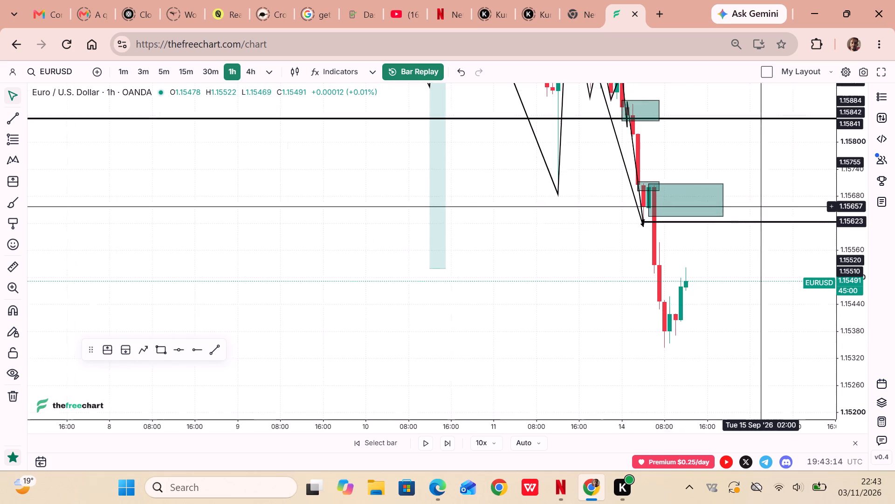
pyautogui.moveTo(743, 204); pyautogui.dragTo(701, 199)
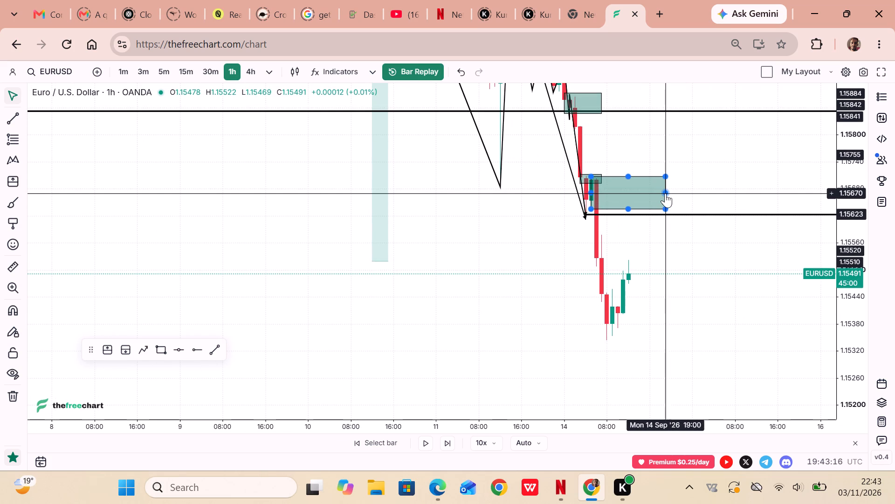
pyautogui.moveTo(666, 193); pyautogui.dragTo(676, 196)
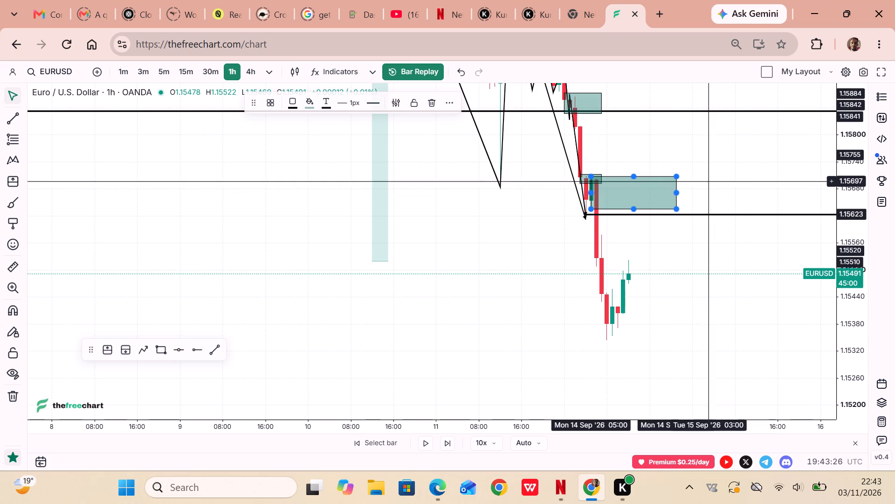
pyautogui.moveTo(698, 188); pyautogui.dragTo(678, 188)
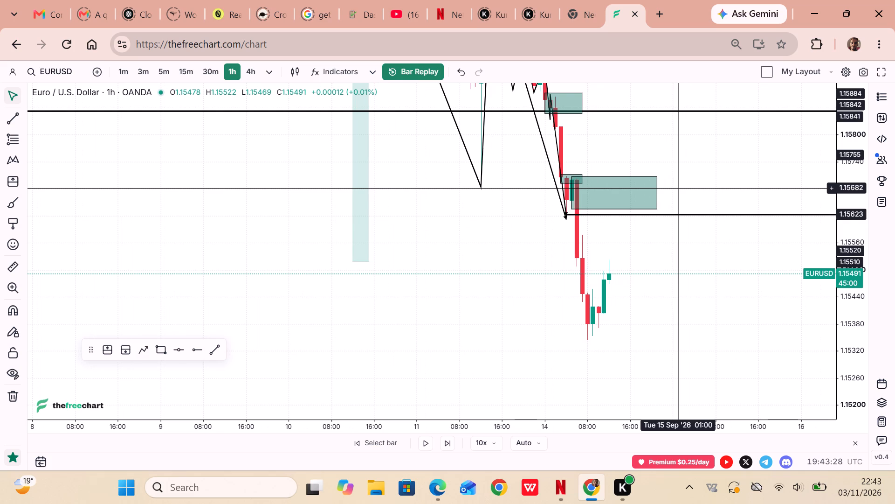
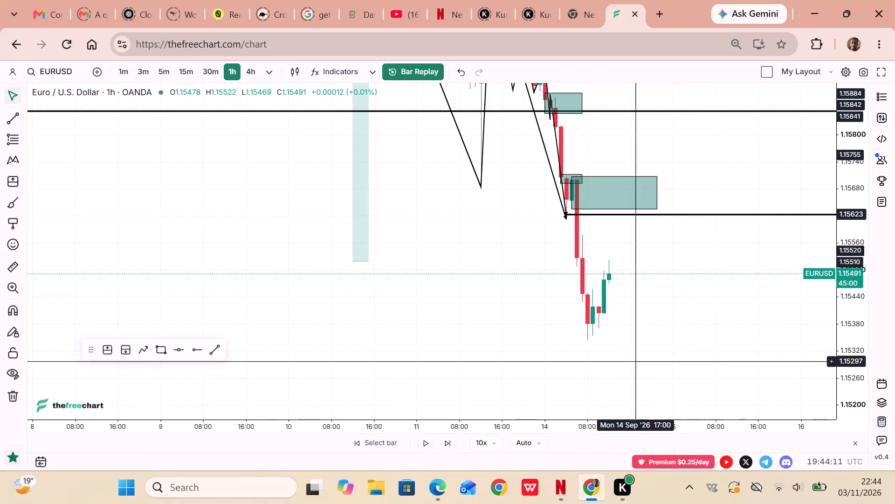
# Play the 1-hour replay forward to about 21:00 on 14 September and pause it.
pyautogui.click(425, 447)
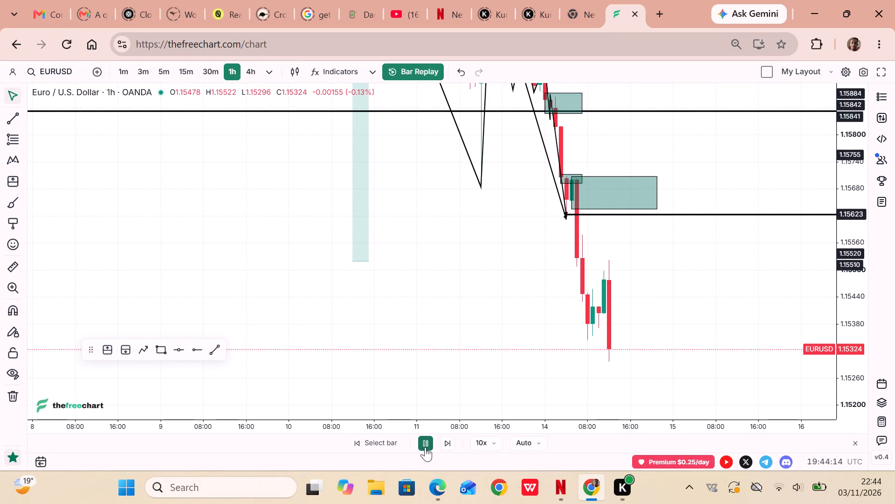
pyautogui.click(425, 447)
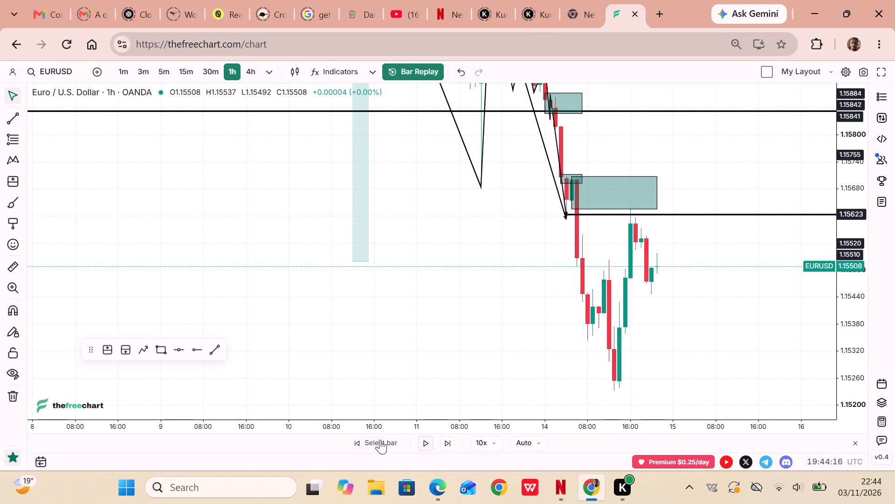
# Rewind the replay to the 16:00 bar on 14 September, where the pullback reaches the newest rectangle zone.
pyautogui.click(368, 441)
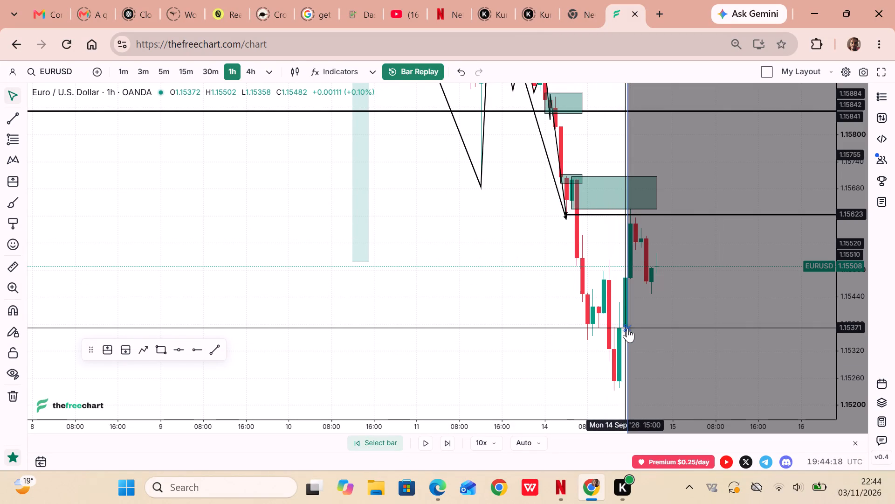
pyautogui.click(636, 328)
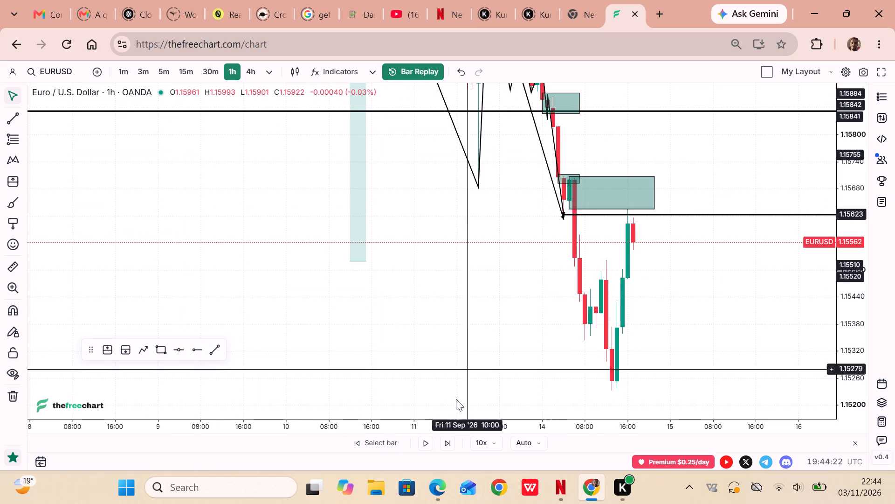
pyautogui.click(365, 450)
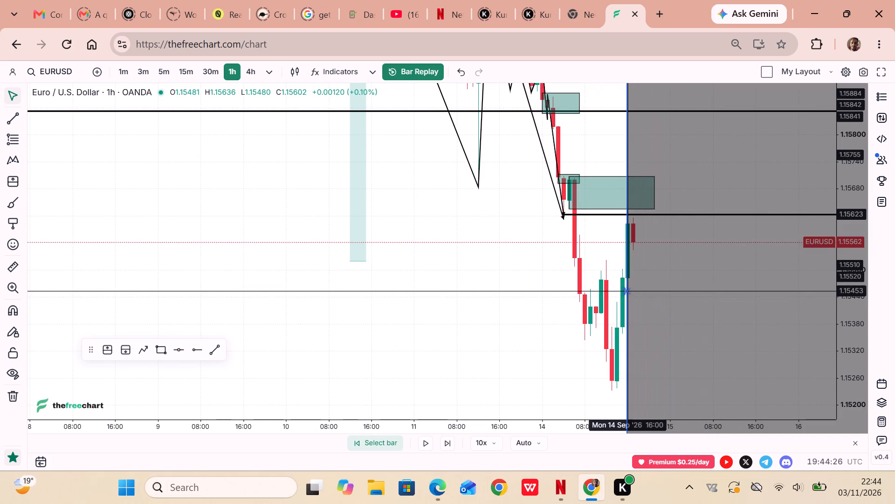
pyautogui.doubleClick(631, 291)
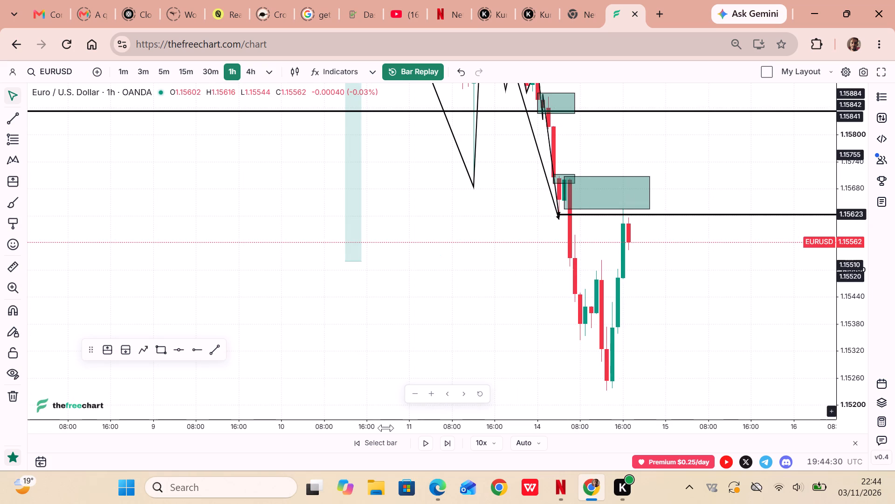
pyautogui.click(385, 442)
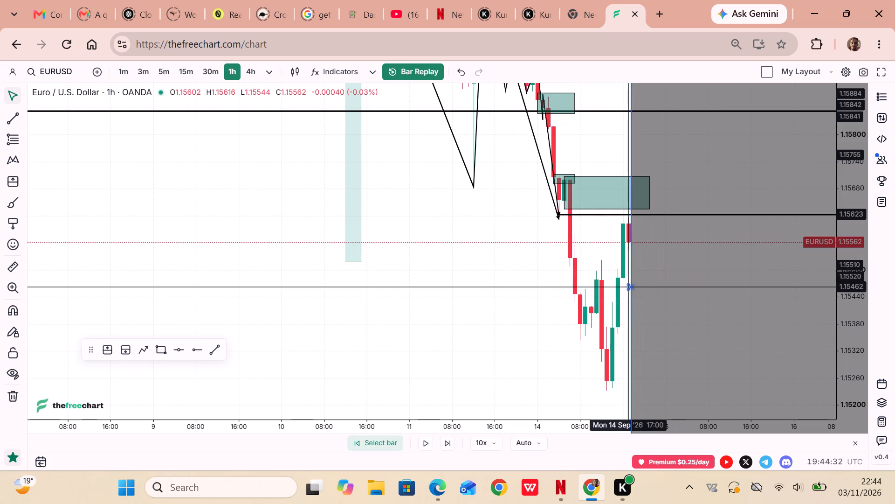
pyautogui.click(625, 287)
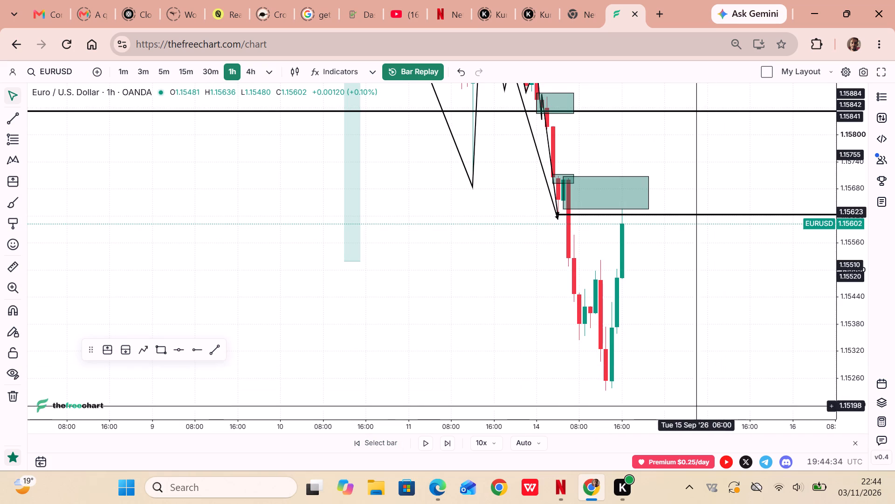
# On the 15-minute chart, extend the newest rectangle zone's lower edge down to the 1.15623 level line.
pyautogui.moveTo(690, 427); pyautogui.dragTo(650, 423)
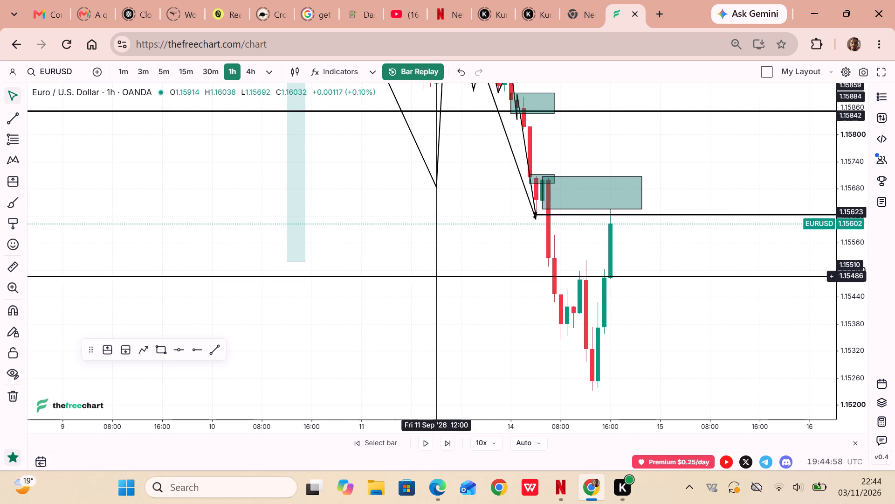
pyautogui.moveTo(436, 276); pyautogui.dragTo(415, 252)
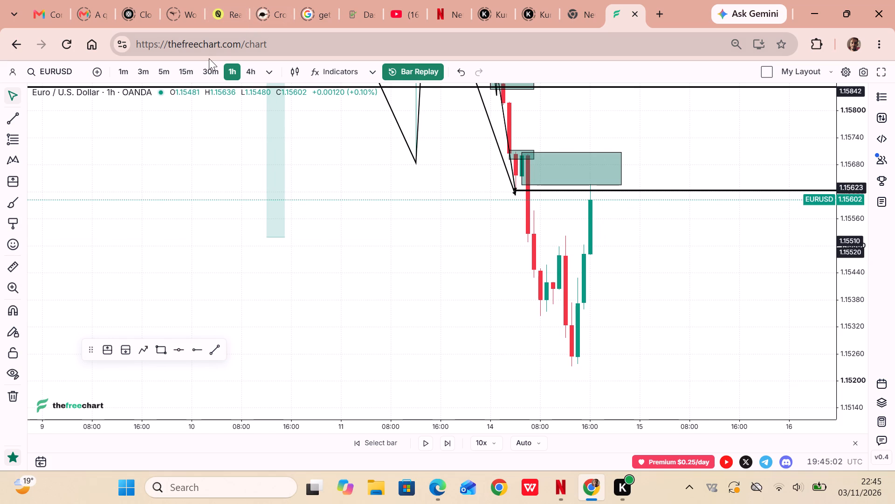
pyautogui.click(183, 75)
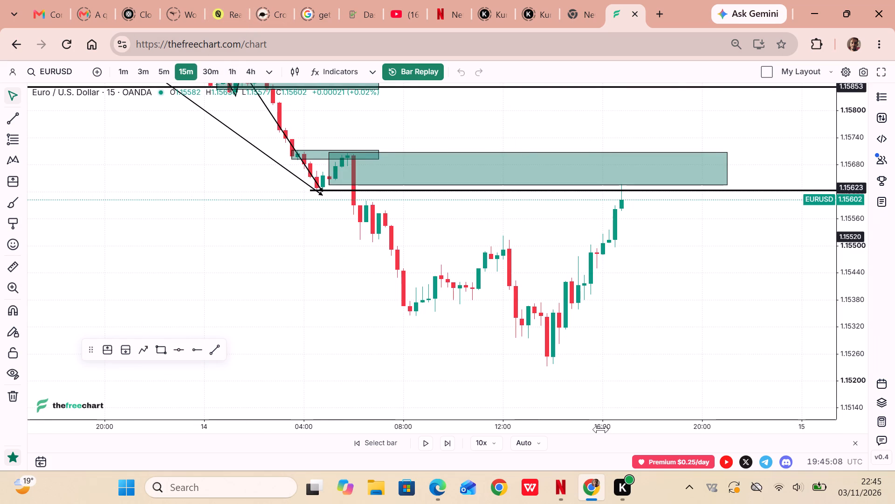
pyautogui.moveTo(601, 429); pyautogui.dragTo(677, 432)
pyautogui.moveTo(677, 432); pyautogui.dragTo(726, 435)
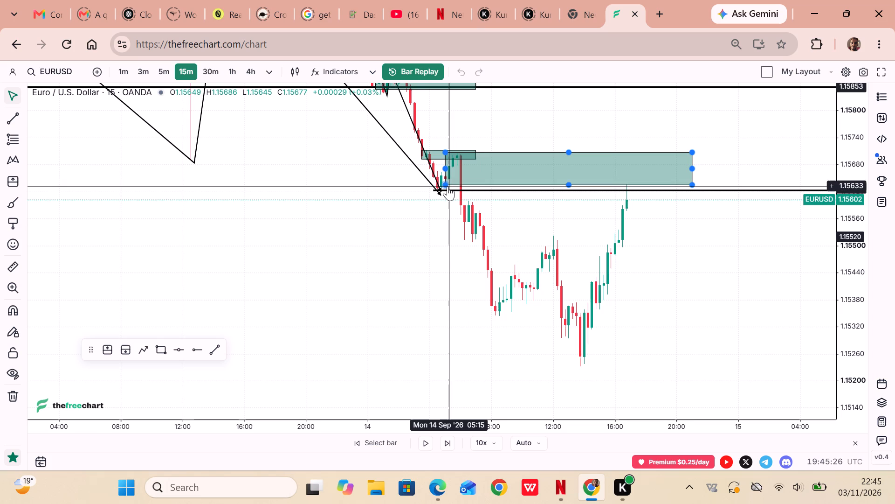
pyautogui.moveTo(447, 186); pyautogui.dragTo(444, 191)
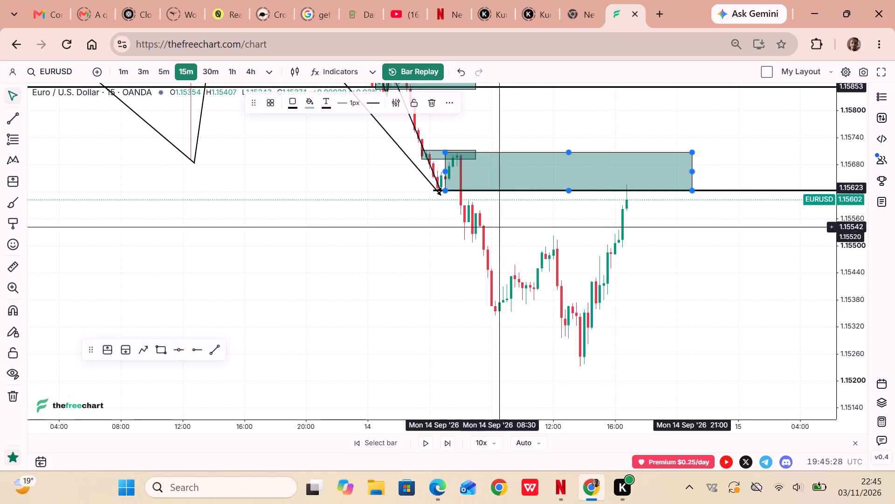
# On the 1-hour chart, place a short position at the 16:00 bar on 14 September with entry at 1.15619.
pyautogui.click(233, 75)
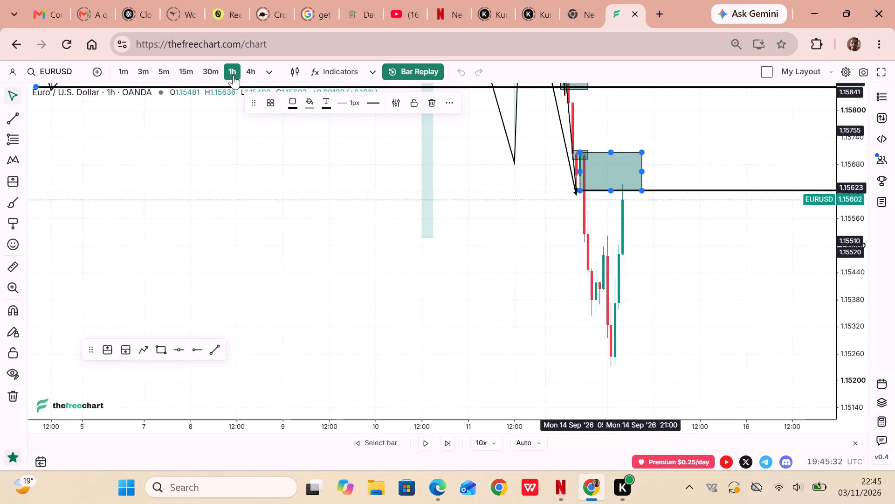
pyautogui.moveTo(644, 430); pyautogui.dragTo(554, 422)
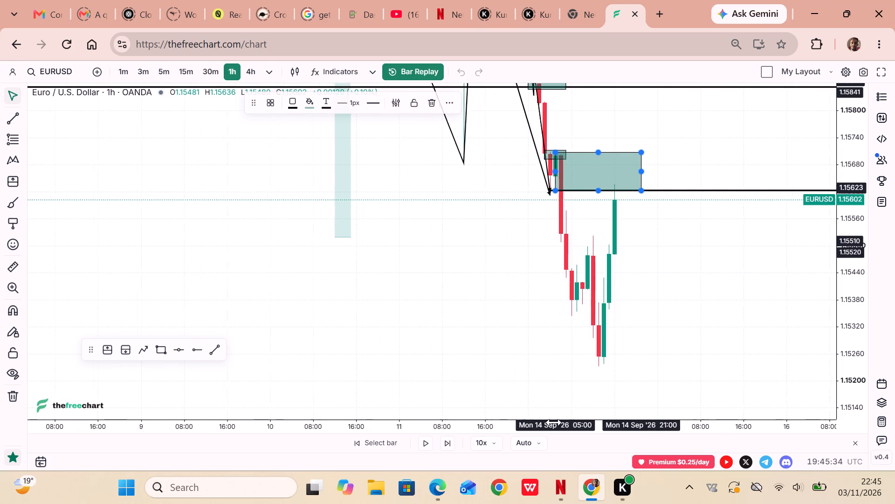
pyautogui.moveTo(554, 422); pyautogui.dragTo(547, 422)
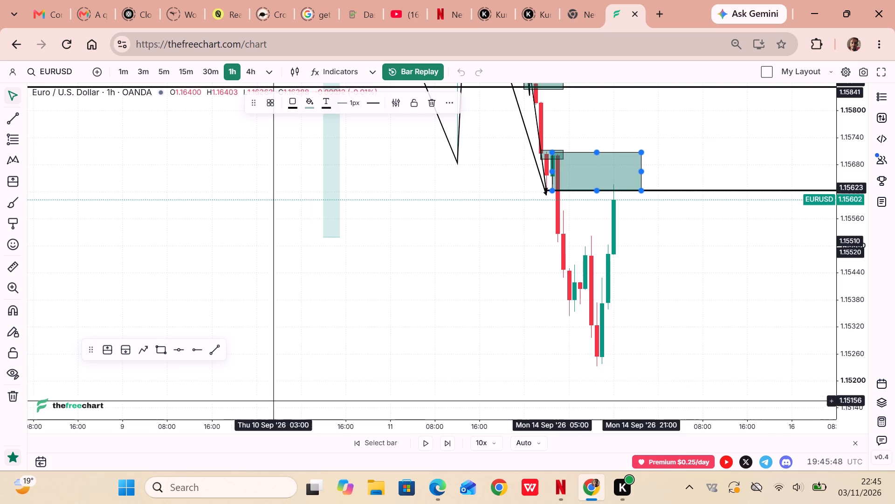
pyautogui.click(126, 349)
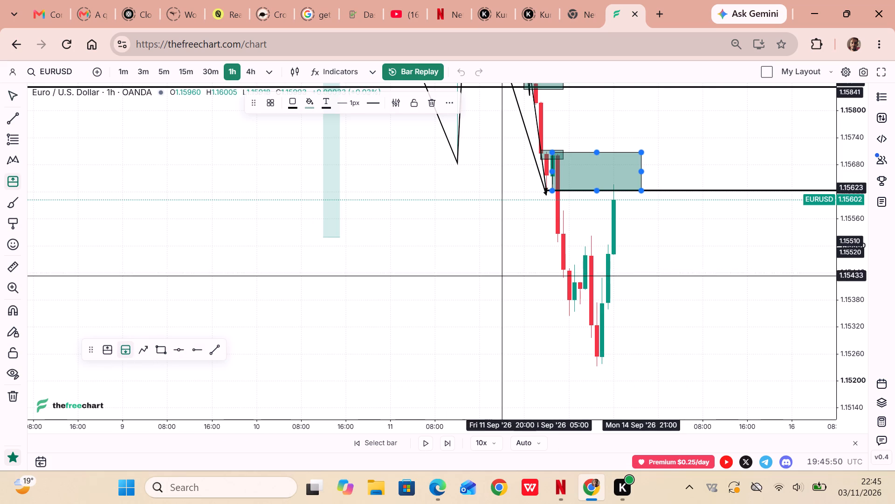
pyautogui.click(613, 192)
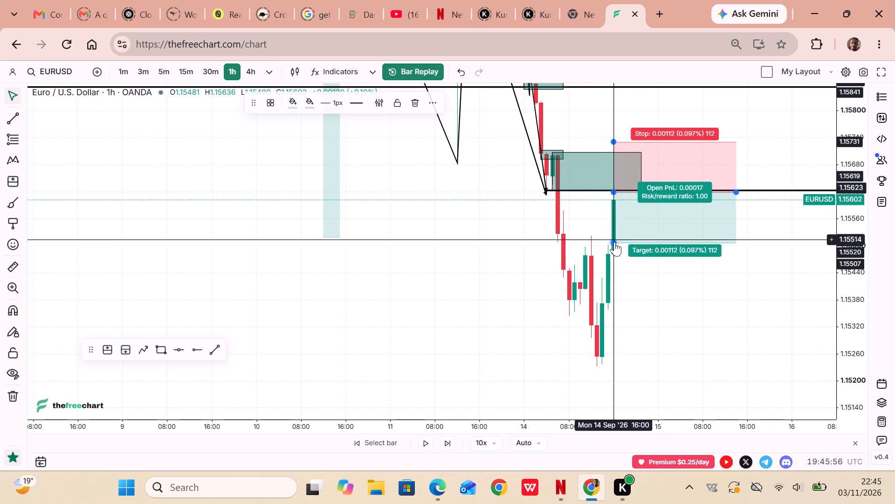
# Lower the short position's target to 1.15235, near the low of the 14 September decline.
pyautogui.moveTo(620, 242); pyautogui.dragTo(620, 273)
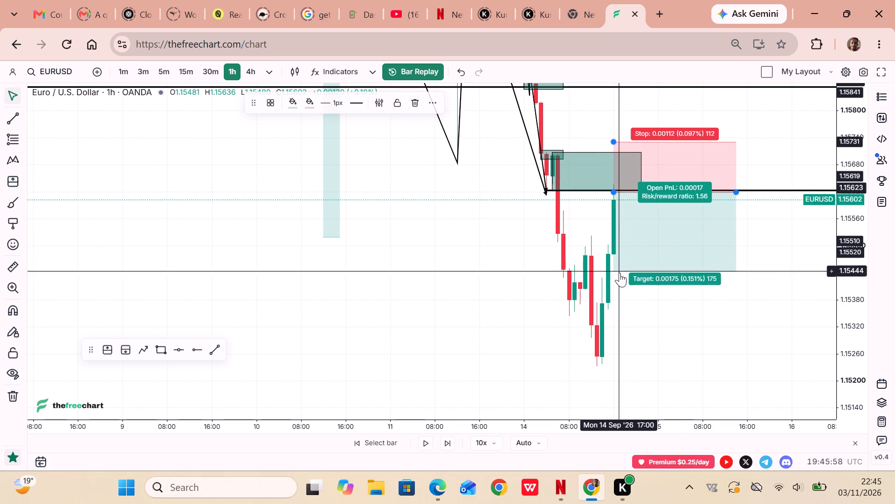
pyautogui.moveTo(620, 273); pyautogui.dragTo(620, 277)
pyautogui.click(620, 277)
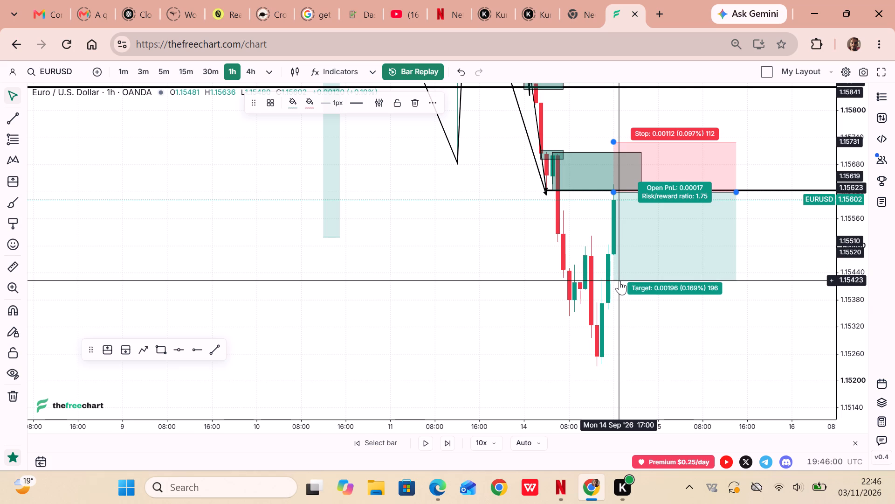
pyautogui.moveTo(614, 282); pyautogui.dragTo(614, 294)
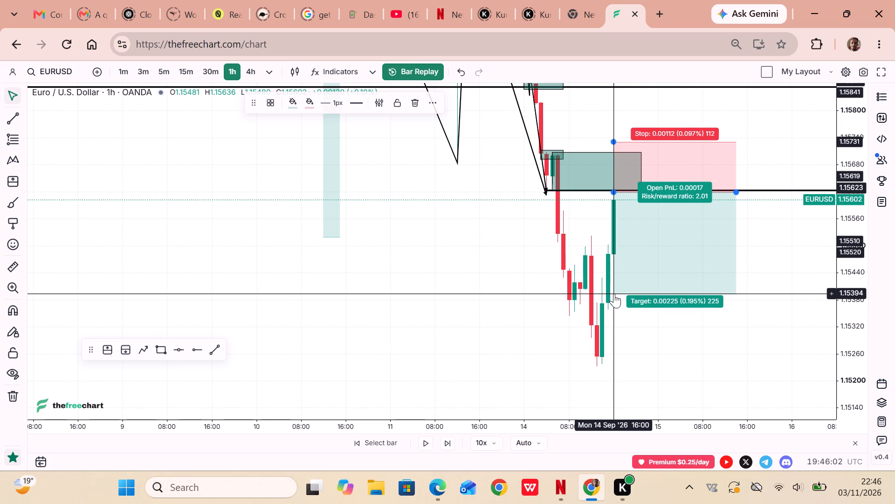
pyautogui.moveTo(614, 294); pyautogui.dragTo(613, 305)
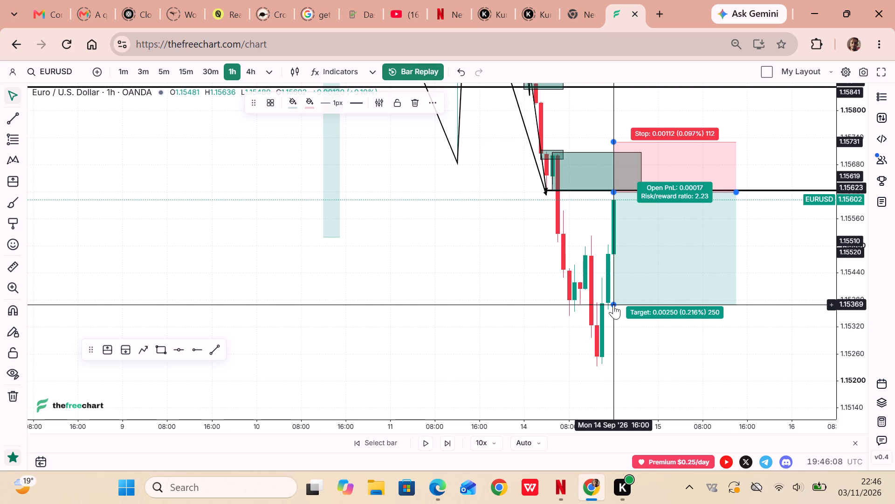
pyautogui.moveTo(613, 305); pyautogui.dragTo(615, 366)
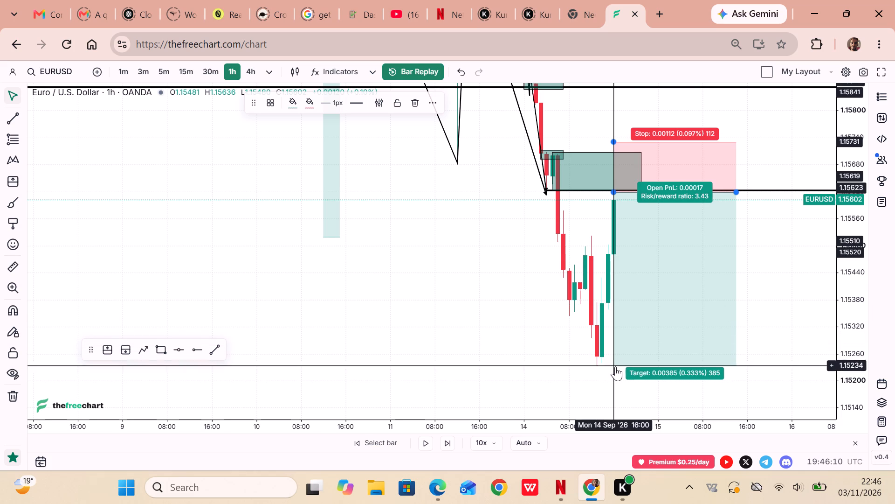
pyautogui.moveTo(615, 366); pyautogui.dragTo(615, 365)
pyautogui.click(615, 365)
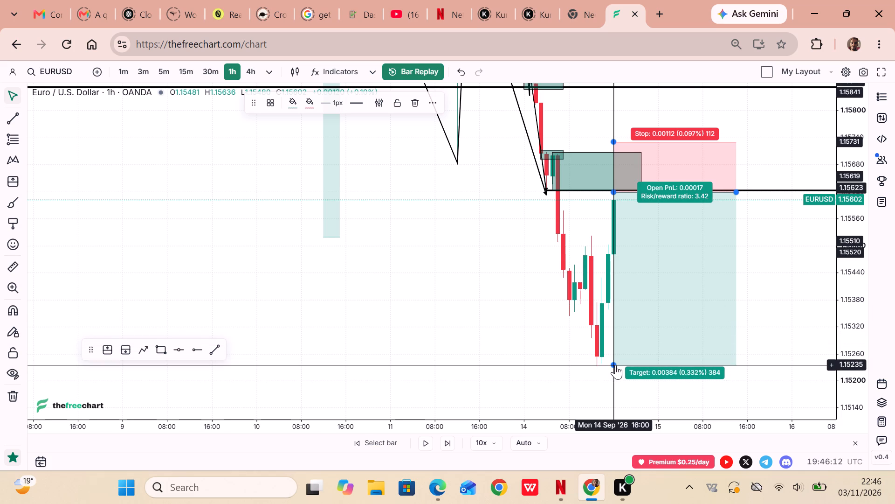
# Raise the short position's stop to 1.15775, above the rectangle zone.
pyautogui.moveTo(788, 245); pyautogui.dragTo(698, 274)
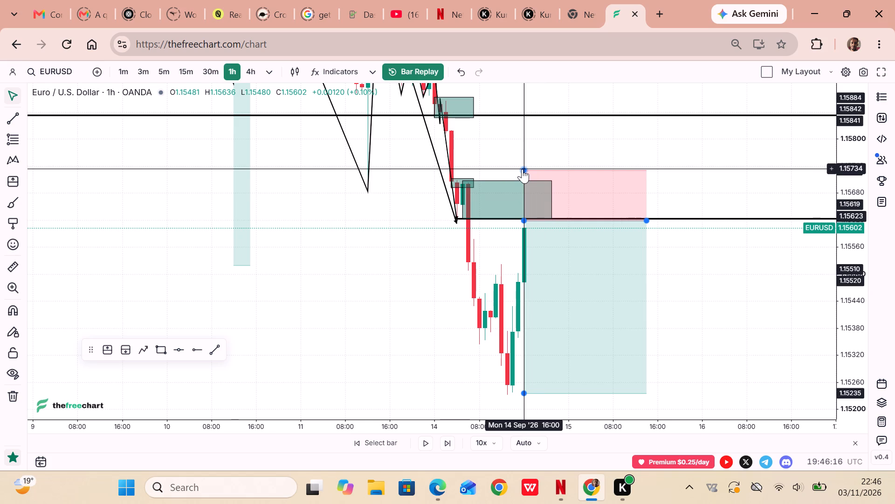
pyautogui.moveTo(522, 169); pyautogui.dragTo(523, 165)
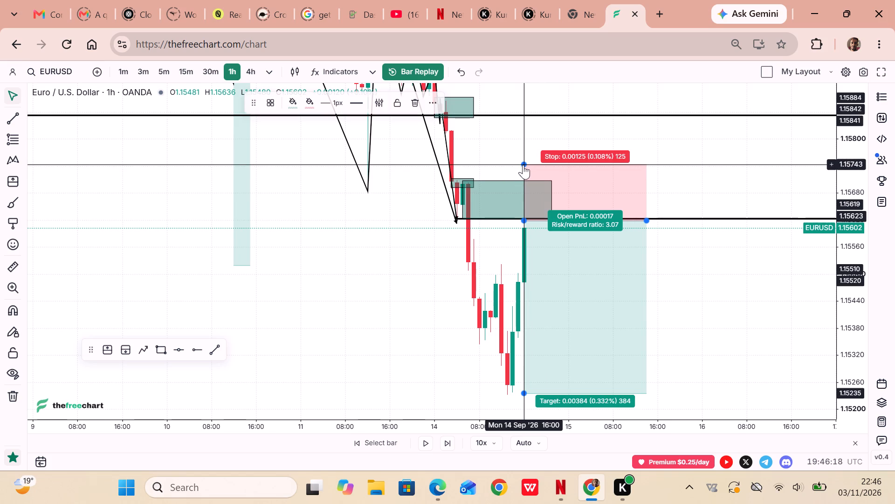
pyautogui.moveTo(523, 165); pyautogui.dragTo(525, 160)
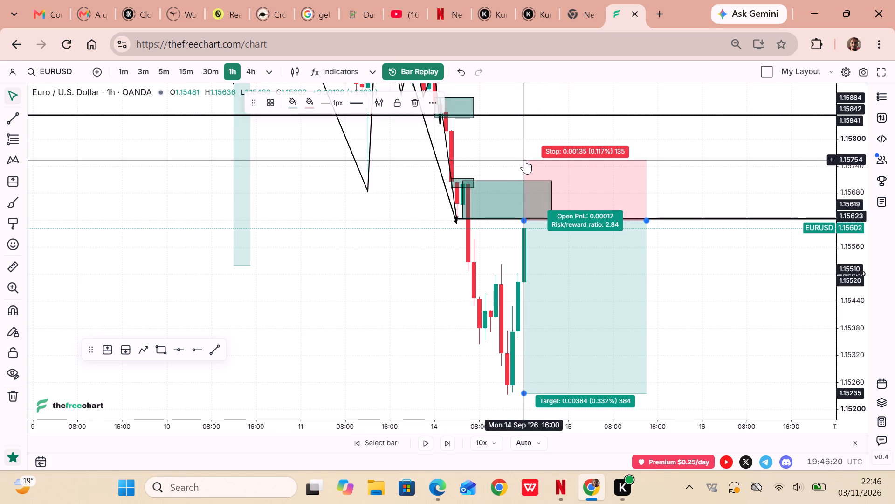
pyautogui.moveTo(525, 160); pyautogui.dragTo(522, 150)
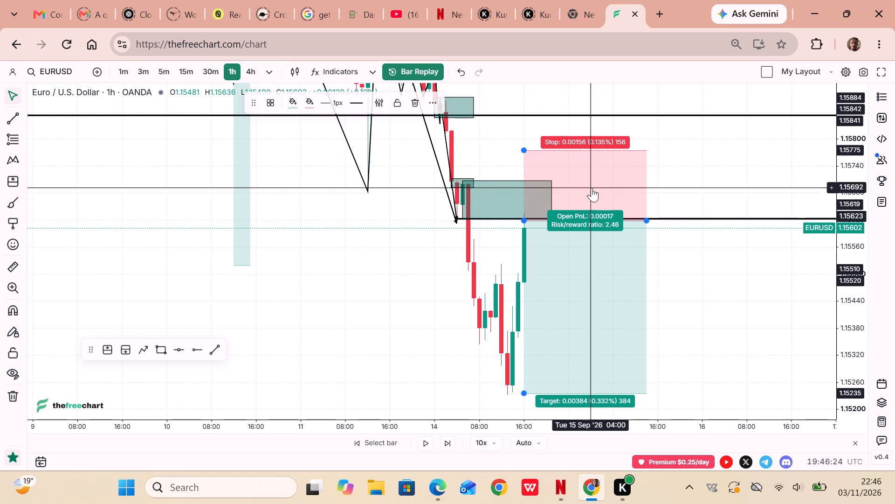
# Shorten the short position so it ends at about 02:00 on 15 September.
pyautogui.moveTo(648, 220); pyautogui.dragTo(623, 221)
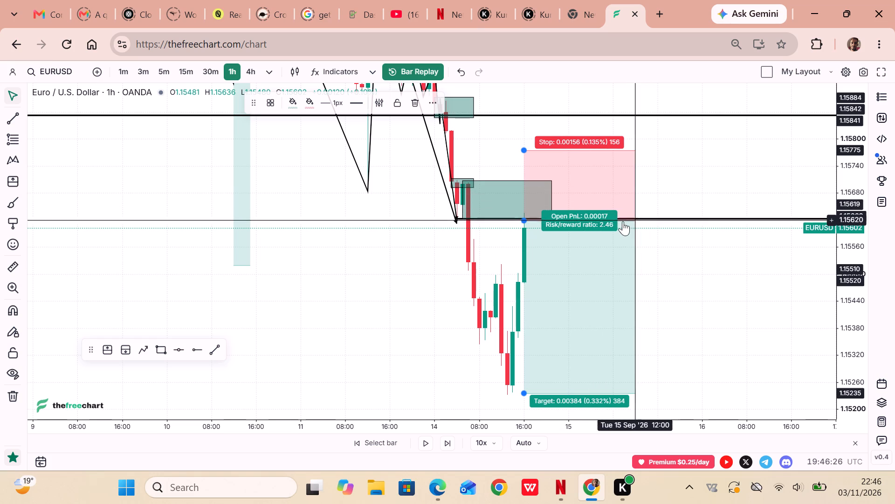
pyautogui.moveTo(623, 221); pyautogui.dragTo(580, 224)
# Play the replay forward to about 23:00 on 16 September and pause it.
pyautogui.moveTo(624, 232); pyautogui.dragTo(706, 218)
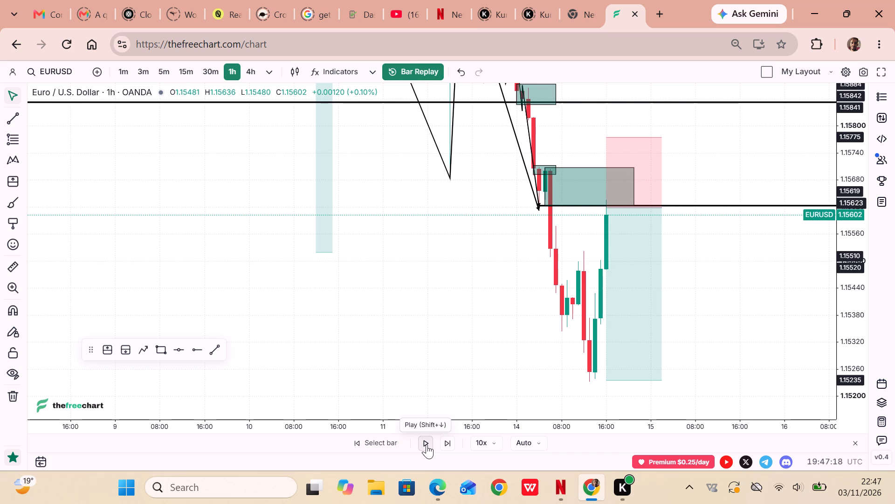
pyautogui.click(427, 444)
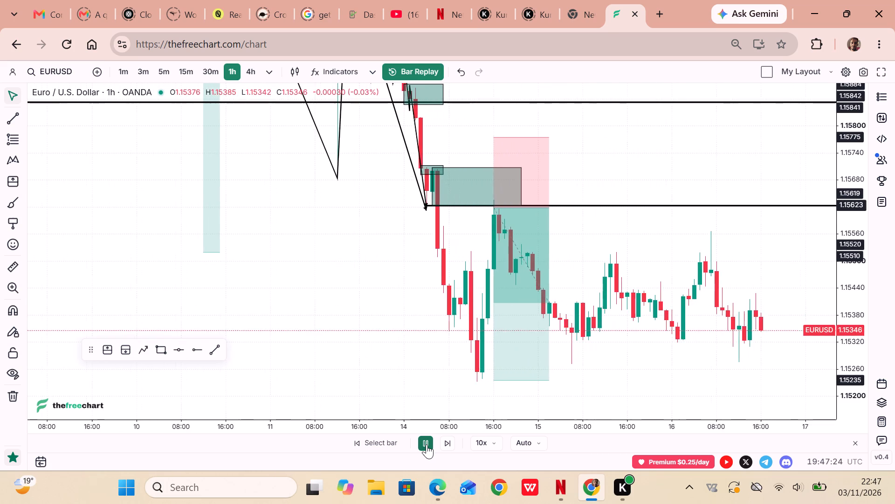
pyautogui.click(427, 444)
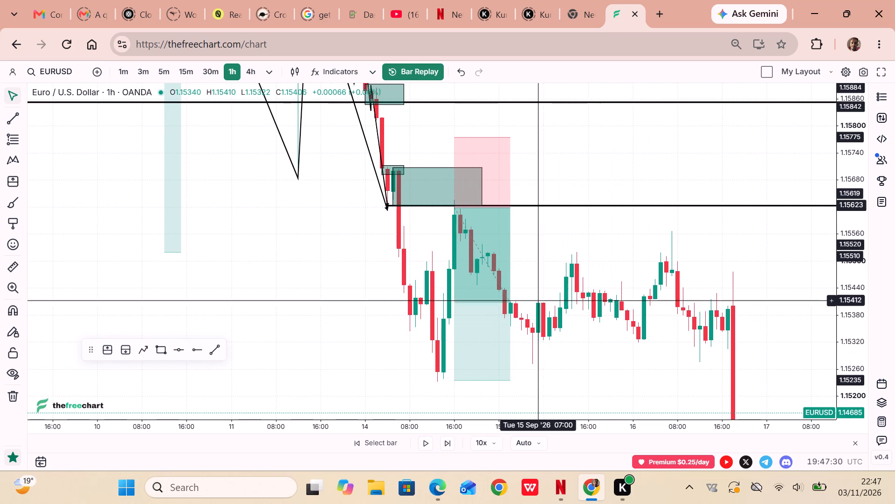
# Examine the price action after the short position's entry, through the sharp move on 16 September.
pyautogui.moveTo(535, 297); pyautogui.dragTo(599, 256)
pyautogui.moveTo(599, 256); pyautogui.dragTo(565, 199)
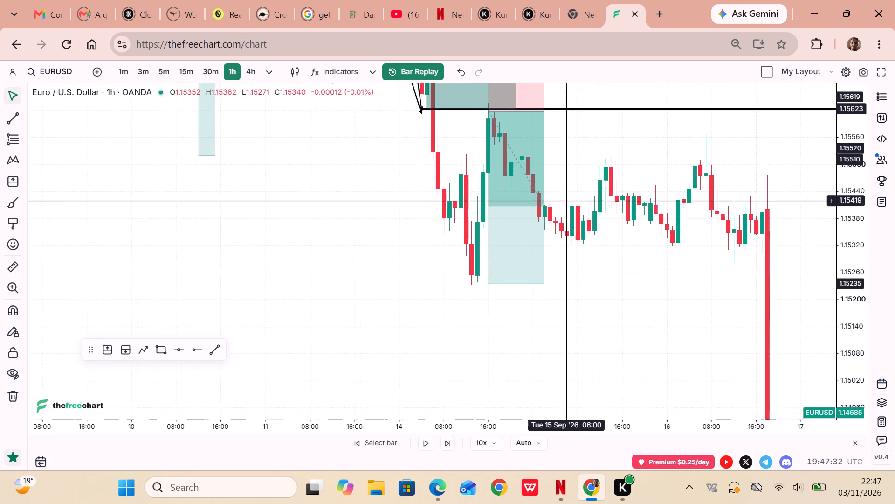
pyautogui.moveTo(565, 199); pyautogui.dragTo(563, 198)
pyautogui.moveTo(845, 215); pyautogui.dragTo(846, 268)
pyautogui.moveTo(846, 268); pyautogui.dragTo(844, 313)
pyautogui.moveTo(513, 428); pyautogui.dragTo(579, 429)
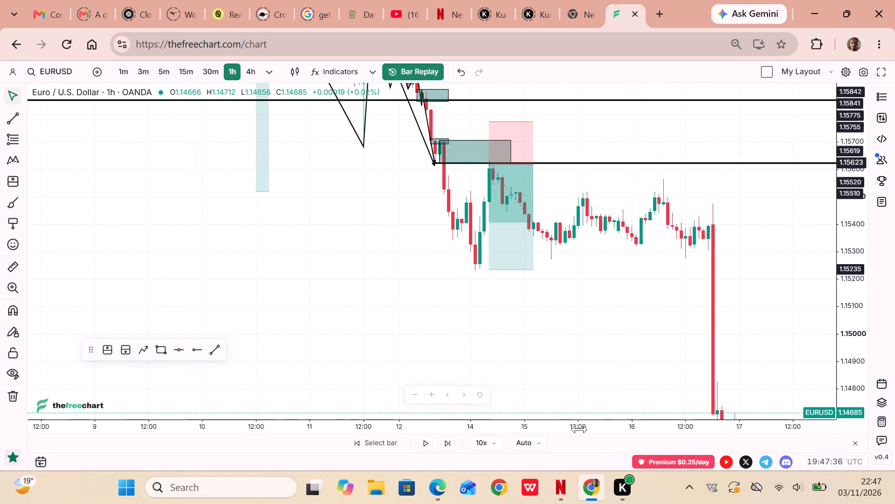
pyautogui.moveTo(579, 429); pyautogui.dragTo(594, 430)
pyautogui.moveTo(626, 291); pyautogui.dragTo(497, 292)
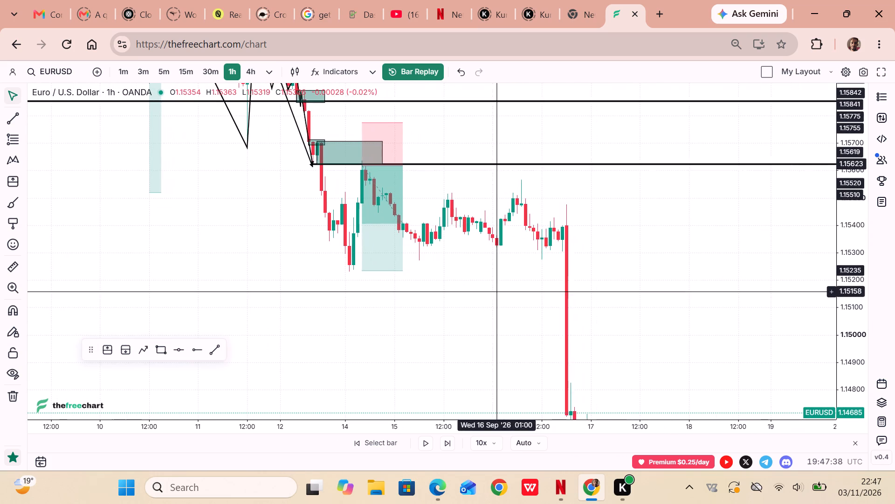
# Lower the short position's target to the top of the main zone at 1.14564.
pyautogui.moveTo(520, 261); pyautogui.dragTo(549, 246)
pyautogui.moveTo(549, 246); pyautogui.dragTo(586, 224)
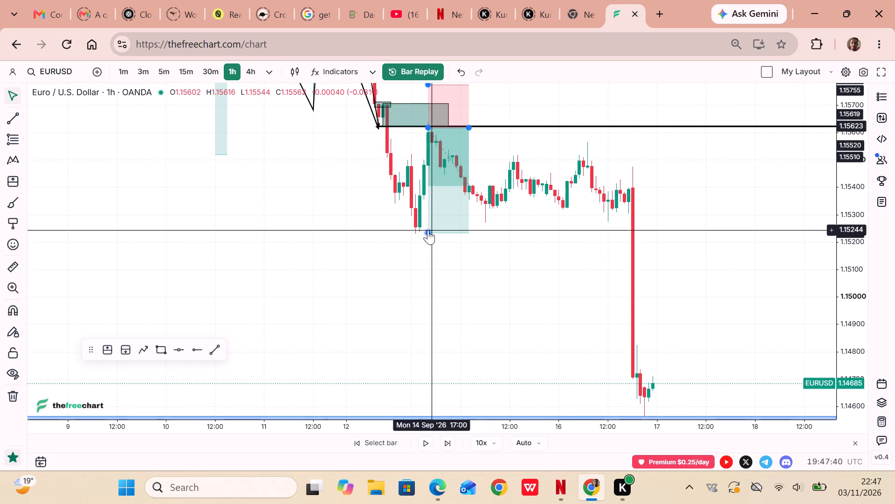
pyautogui.moveTo(427, 230); pyautogui.dragTo(461, 407)
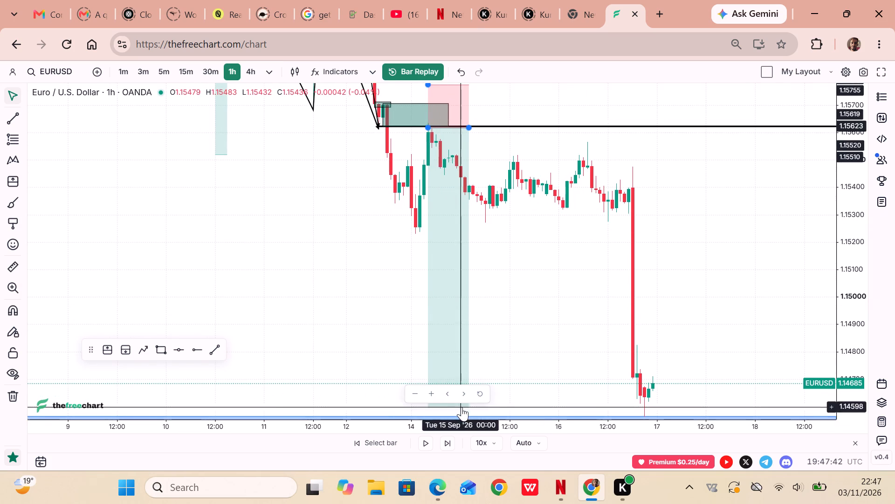
pyautogui.moveTo(461, 407); pyautogui.dragTo(459, 417)
# Extend the short position so it ends at about 00:00 on 17 September.
pyautogui.moveTo(572, 371); pyautogui.dragTo(614, 345)
pyautogui.moveTo(591, 334); pyautogui.dragTo(730, 347)
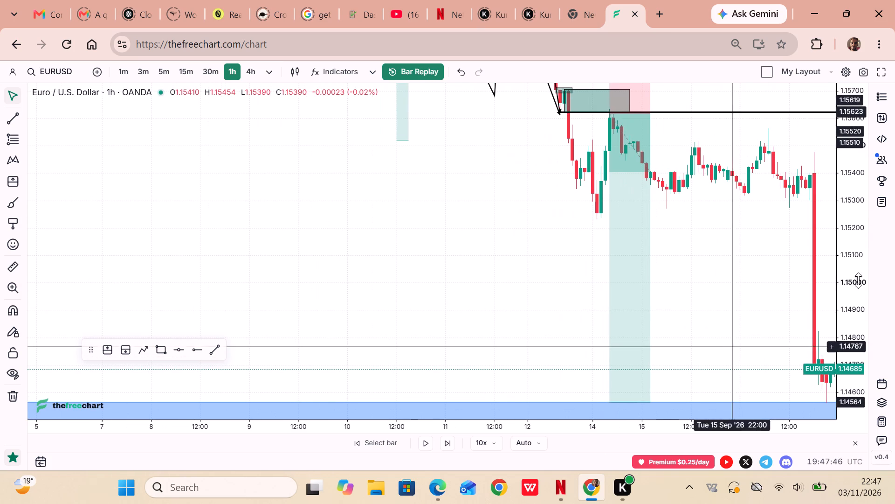
pyautogui.moveTo(851, 273); pyautogui.dragTo(854, 317)
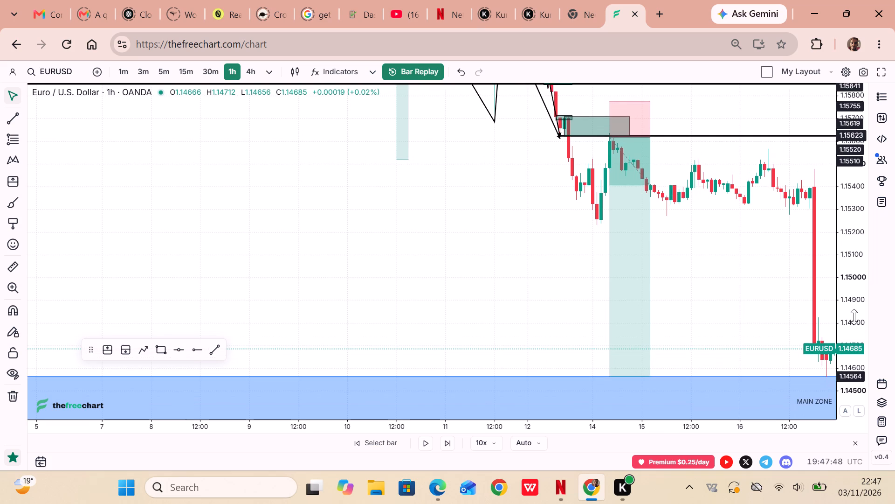
pyautogui.moveTo(731, 297); pyautogui.dragTo(569, 260)
pyautogui.moveTo(569, 260); pyautogui.dragTo(484, 260)
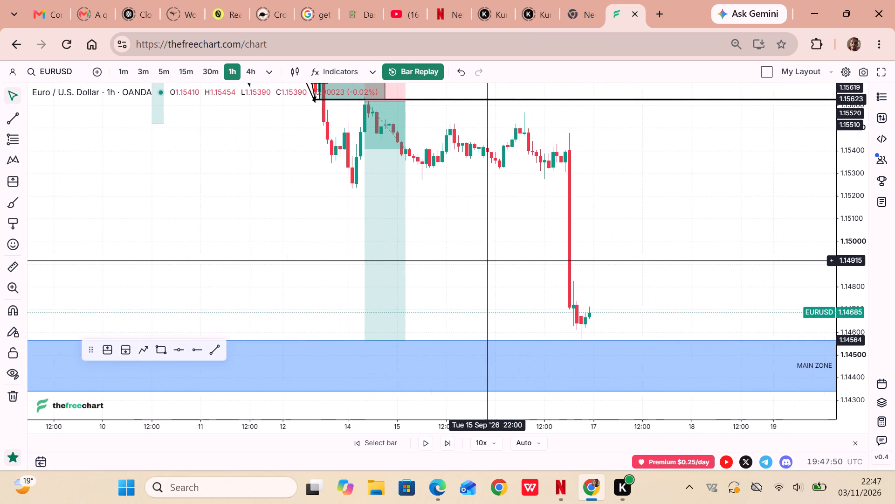
pyautogui.moveTo(484, 260); pyautogui.dragTo(482, 260)
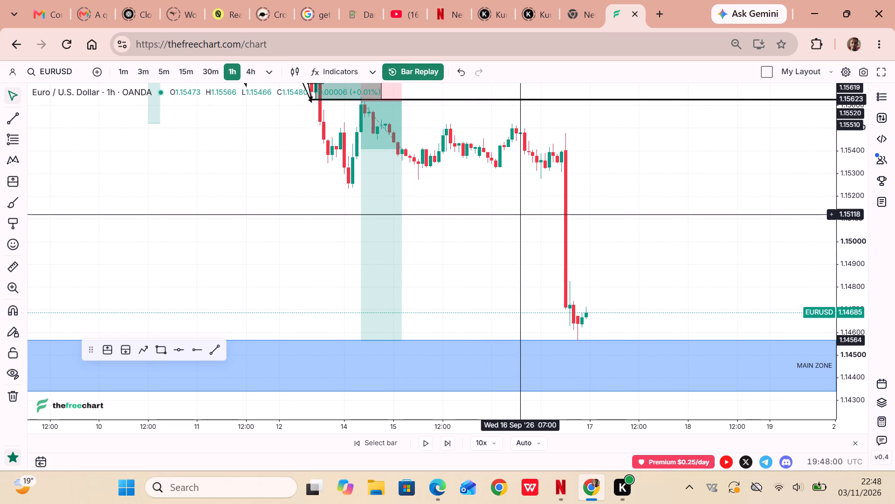
pyautogui.moveTo(397, 104); pyautogui.dragTo(591, 115)
pyautogui.scroll(1, 300, 392)
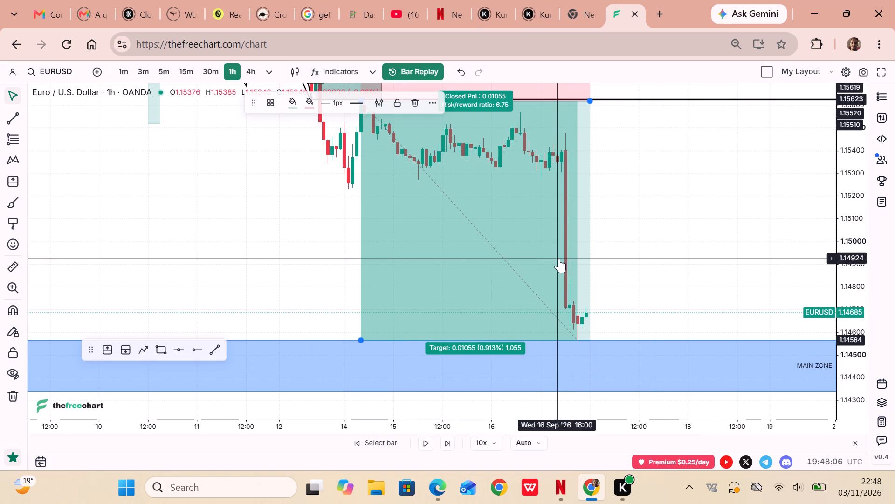
# Examine the extended short position against the main zone and the swings and structure levels since late August.
pyautogui.moveTo(669, 251); pyautogui.dragTo(689, 282)
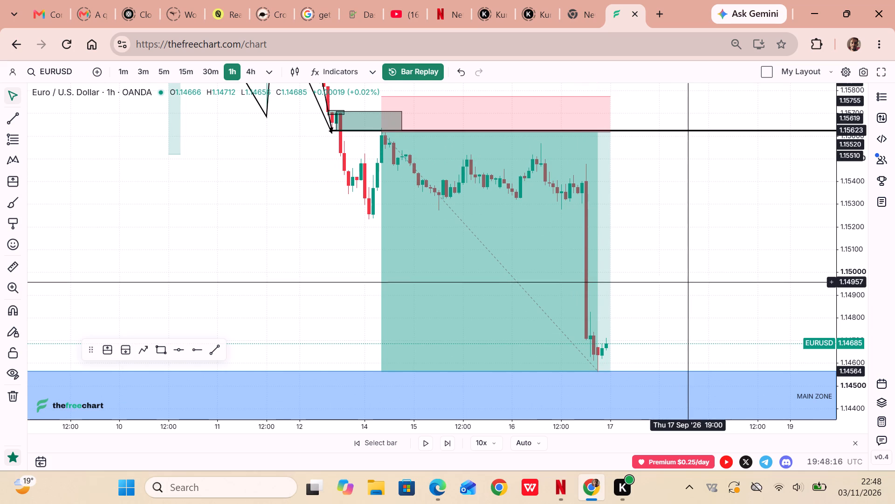
pyautogui.moveTo(648, 279); pyautogui.dragTo(679, 300)
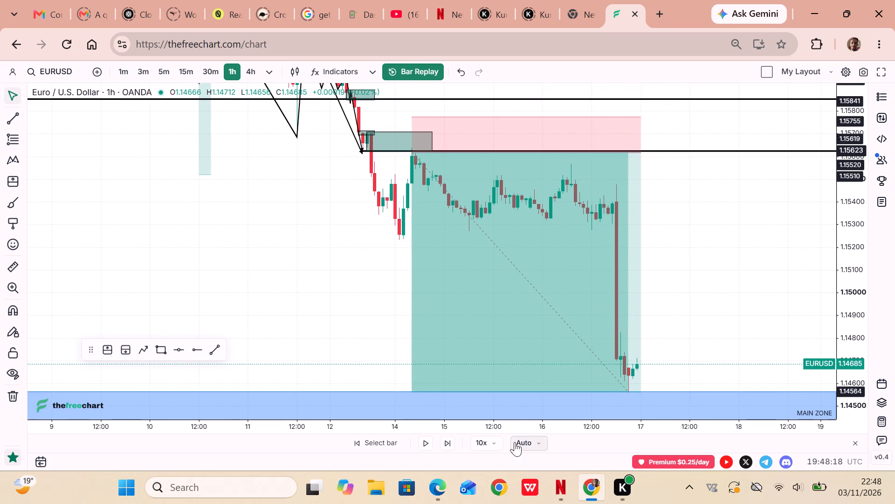
pyautogui.moveTo(539, 427); pyautogui.dragTo(711, 415)
pyautogui.moveTo(324, 218); pyautogui.dragTo(462, 235)
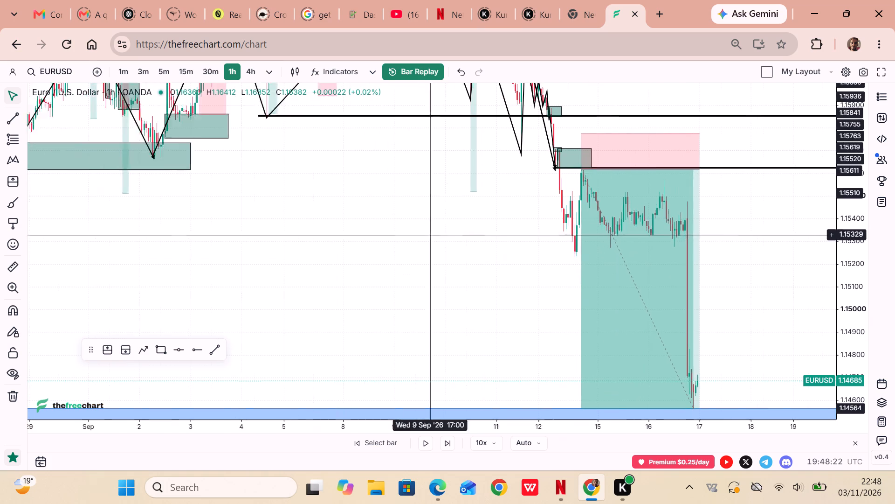
pyautogui.moveTo(462, 235); pyautogui.dragTo(475, 235)
pyautogui.moveTo(856, 215); pyautogui.dragTo(861, 277)
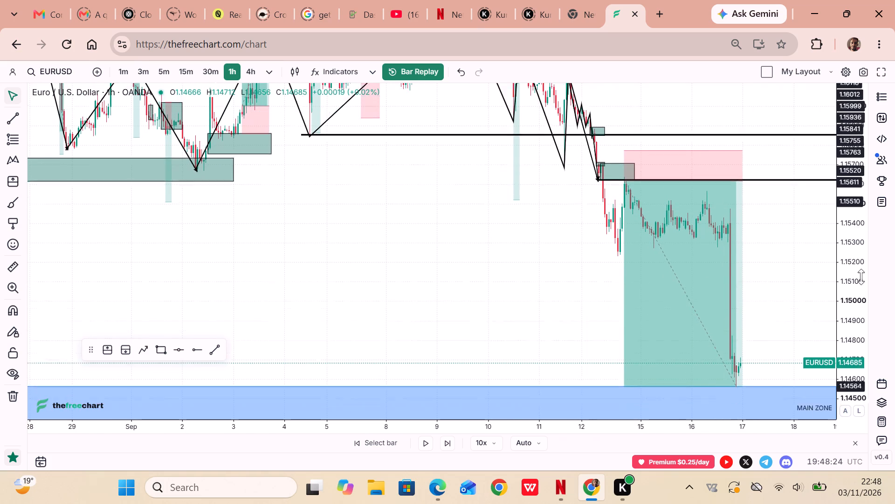
pyautogui.moveTo(861, 277); pyautogui.dragTo(860, 317)
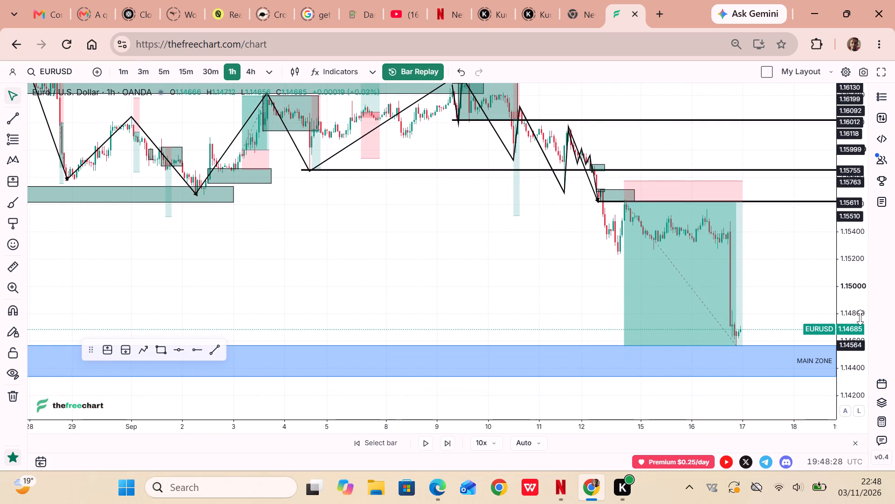
pyautogui.moveTo(859, 231); pyautogui.dragTo(859, 255)
pyautogui.moveTo(859, 255); pyautogui.dragTo(861, 268)
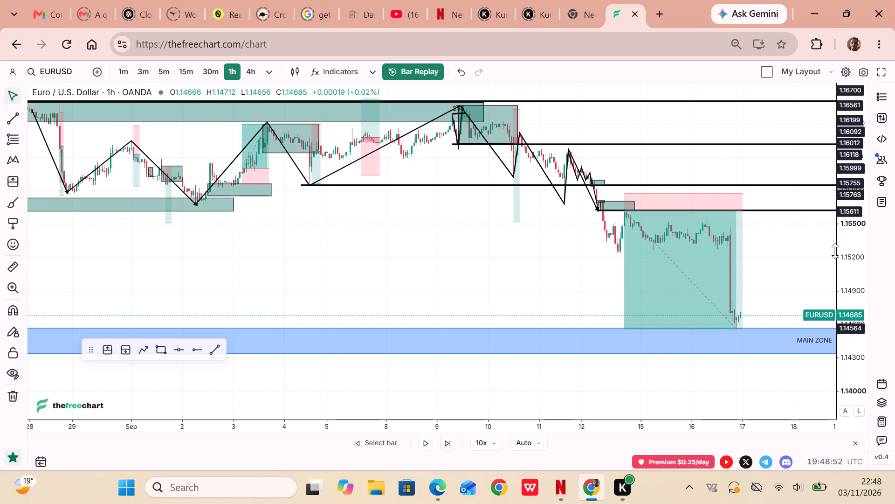
pyautogui.moveTo(851, 254); pyautogui.dragTo(876, 194)
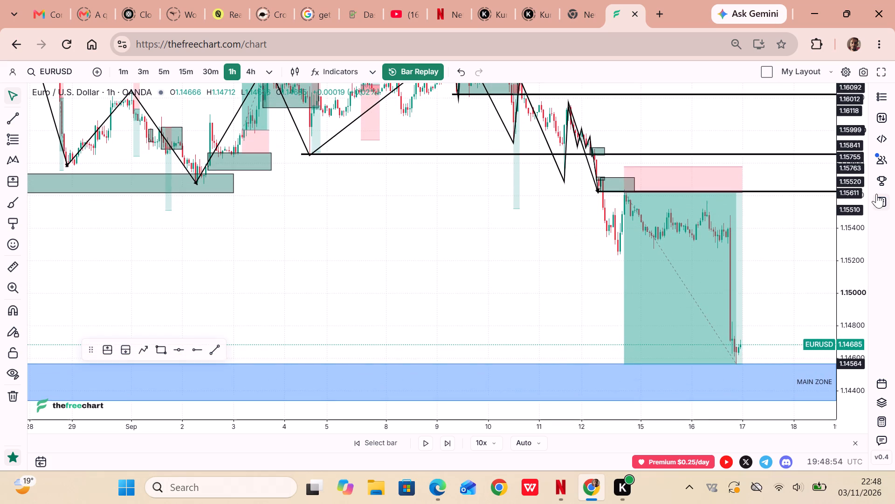
pyautogui.moveTo(764, 228); pyautogui.dragTo(675, 221)
pyautogui.moveTo(675, 221); pyautogui.dragTo(636, 213)
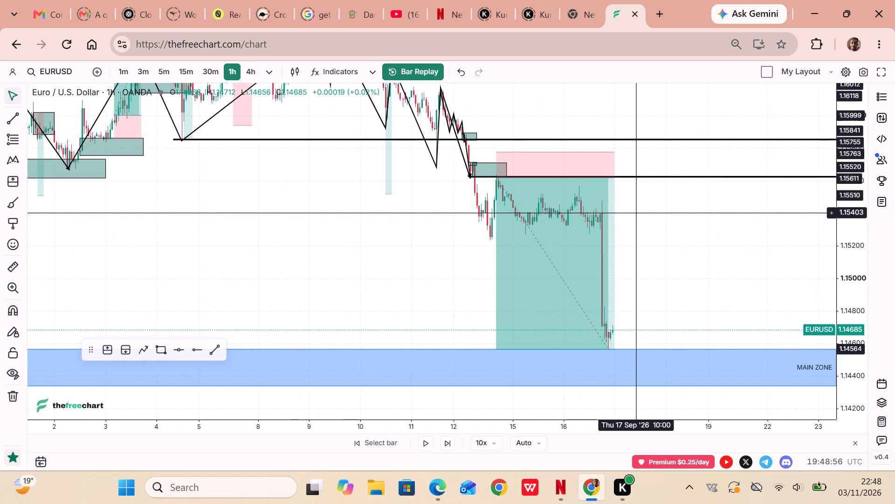
pyautogui.moveTo(645, 287); pyautogui.dragTo(603, 280)
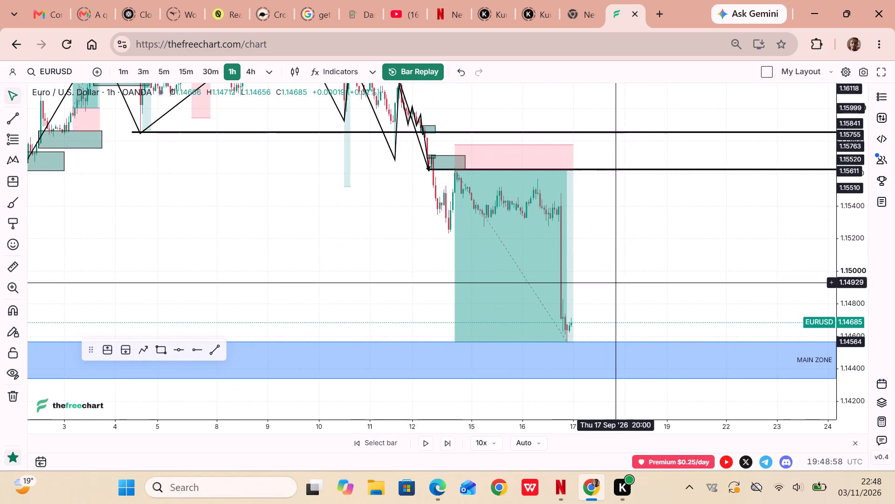
pyautogui.moveTo(634, 284); pyautogui.dragTo(602, 283)
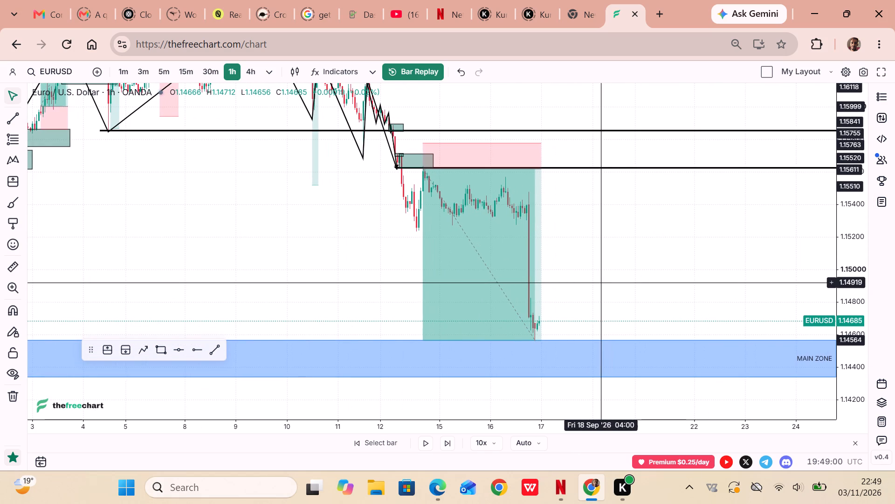
pyautogui.moveTo(622, 281); pyautogui.dragTo(632, 282)
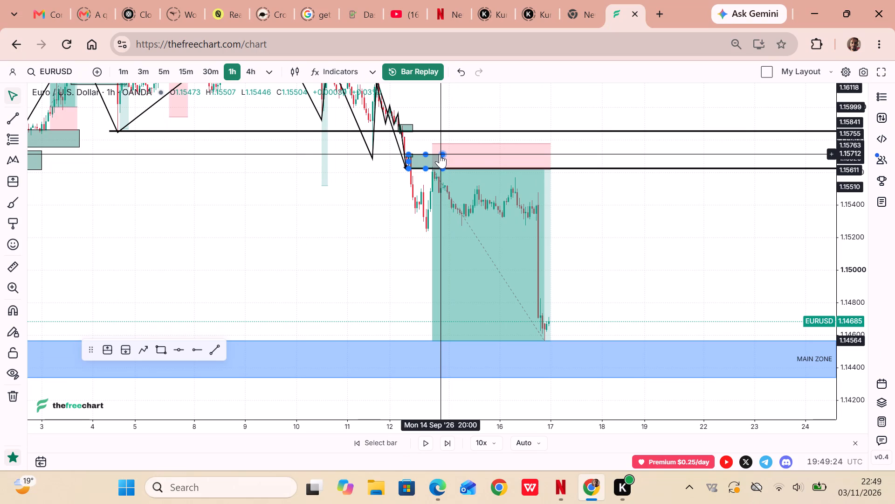
# Resize the rectangle zone at the short entry to end about 02:00 on 17 September, with its bottom edge just below the 1.15623 level.
pyautogui.moveTo(442, 153); pyautogui.dragTo(551, 154)
pyautogui.moveTo(584, 155); pyautogui.dragTo(668, 144)
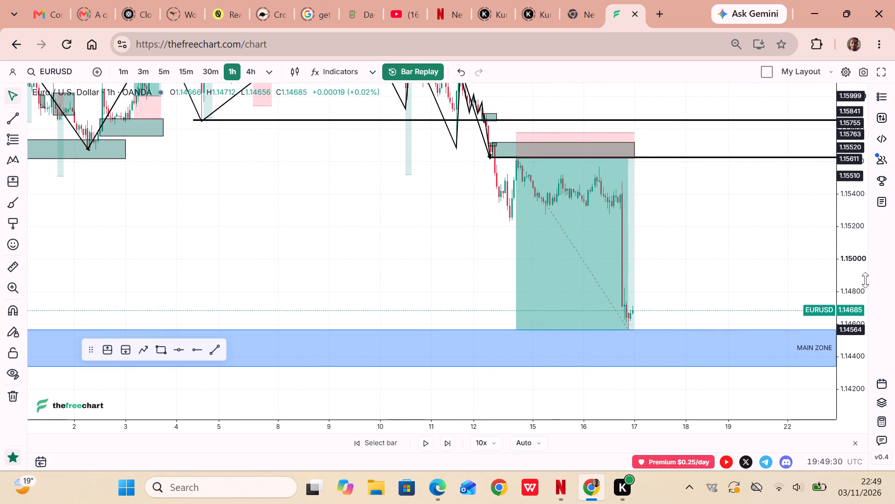
pyautogui.moveTo(849, 289); pyautogui.dragTo(832, 227)
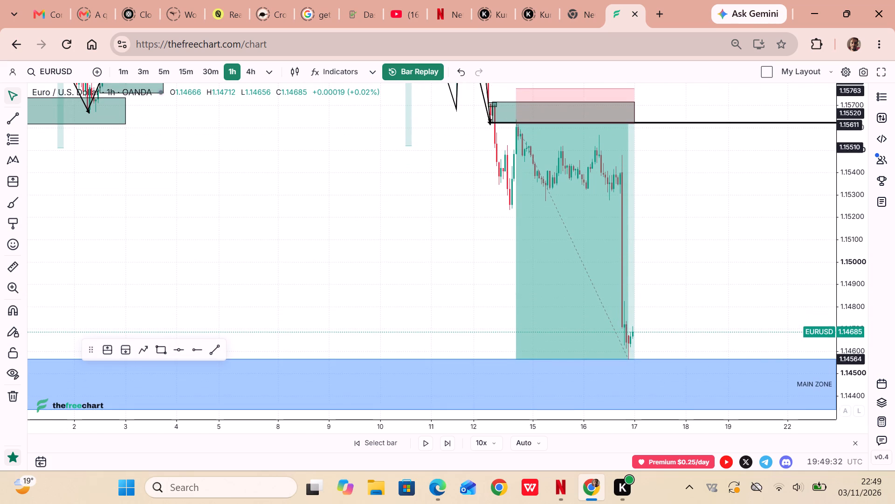
pyautogui.moveTo(682, 214); pyautogui.dragTo(515, 221)
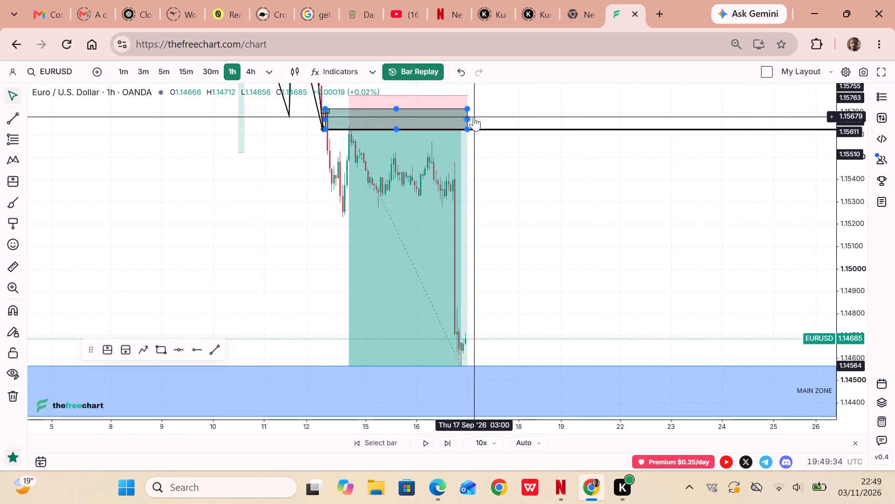
pyautogui.moveTo(468, 118); pyautogui.dragTo(470, 118)
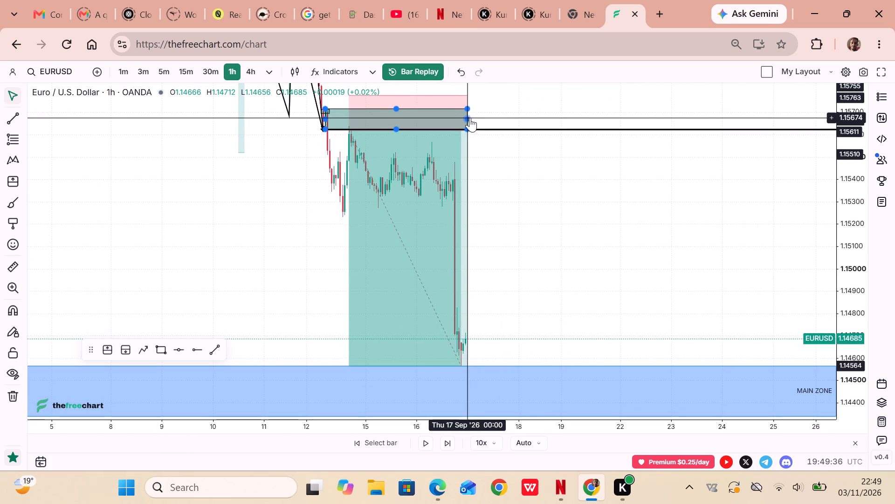
pyautogui.moveTo(470, 118); pyautogui.dragTo(473, 118)
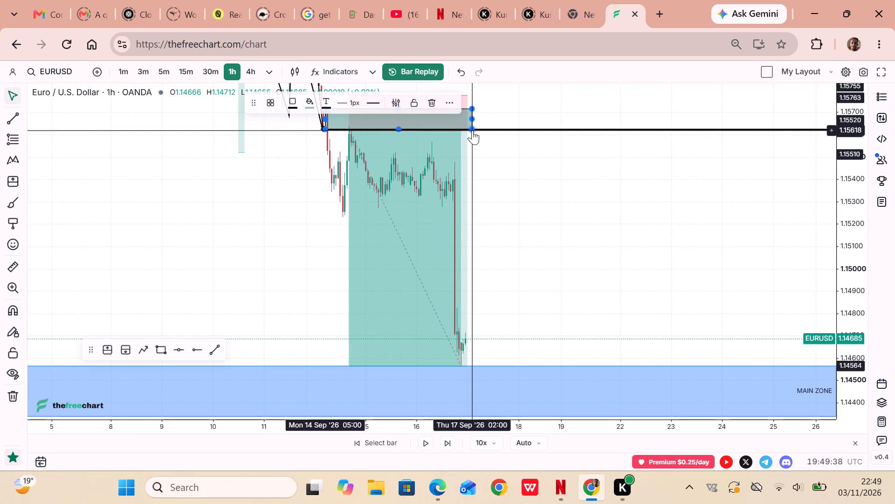
pyautogui.moveTo(472, 130); pyautogui.dragTo(472, 136)
# Review the short position's target, closed profit and risk/reward figures.
pyautogui.moveTo(513, 168); pyautogui.dragTo(670, 182)
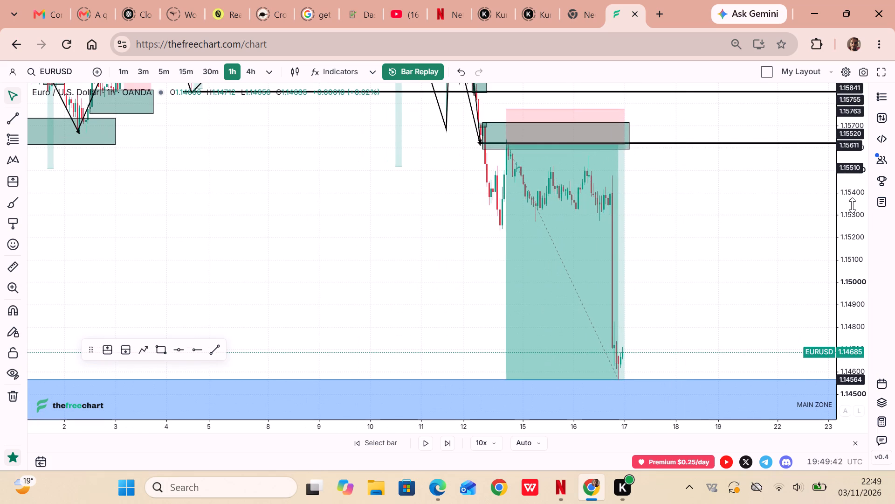
pyautogui.moveTo(852, 205); pyautogui.dragTo(867, 253)
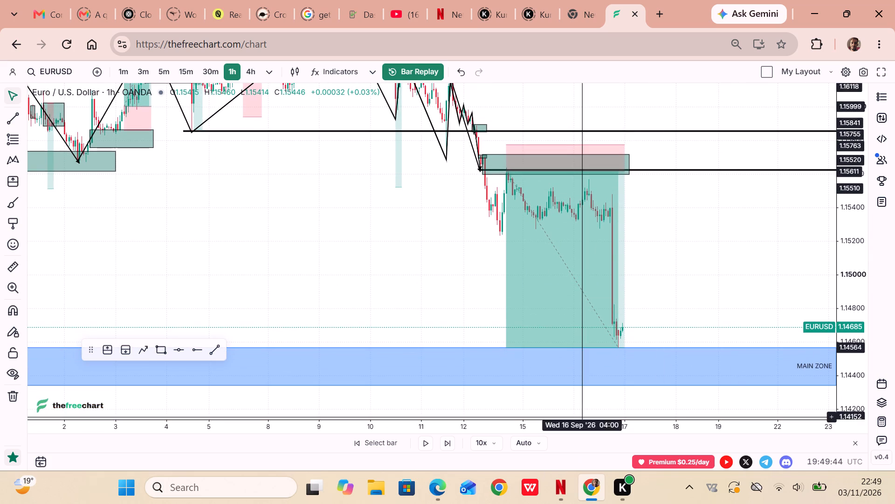
pyautogui.moveTo(582, 430); pyautogui.dragTo(648, 433)
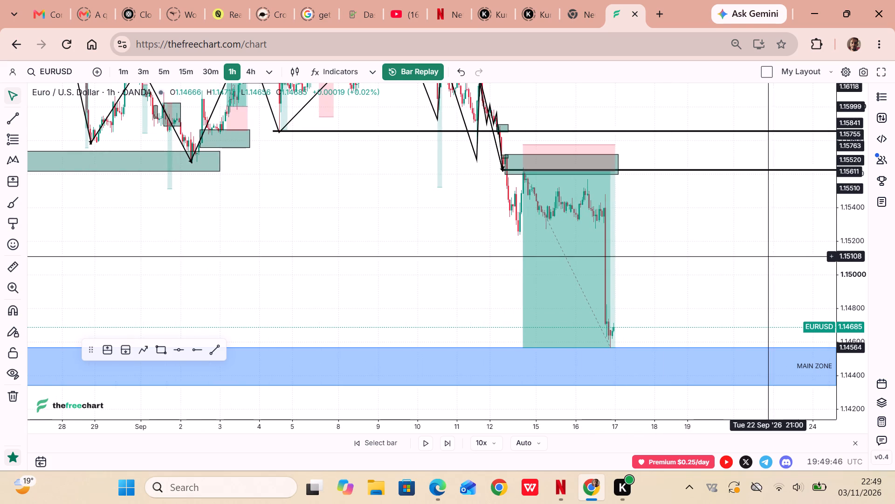
pyautogui.moveTo(770, 256); pyautogui.dragTo(637, 224)
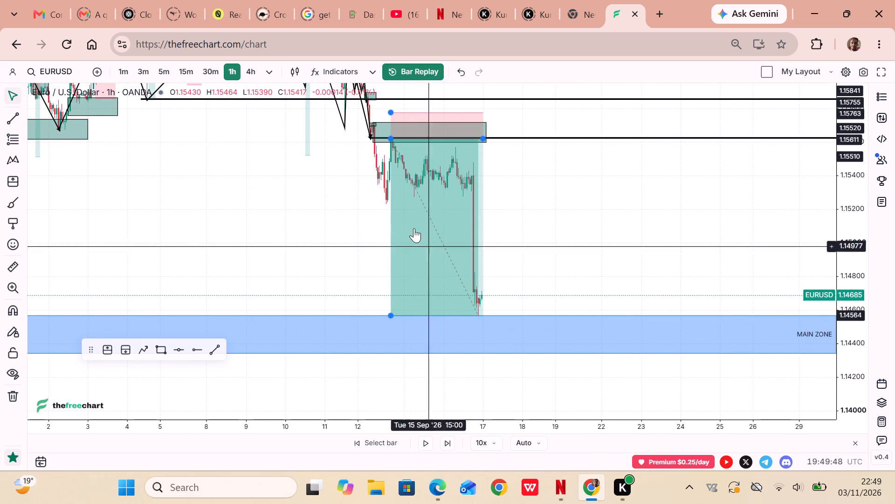
pyautogui.click(398, 191)
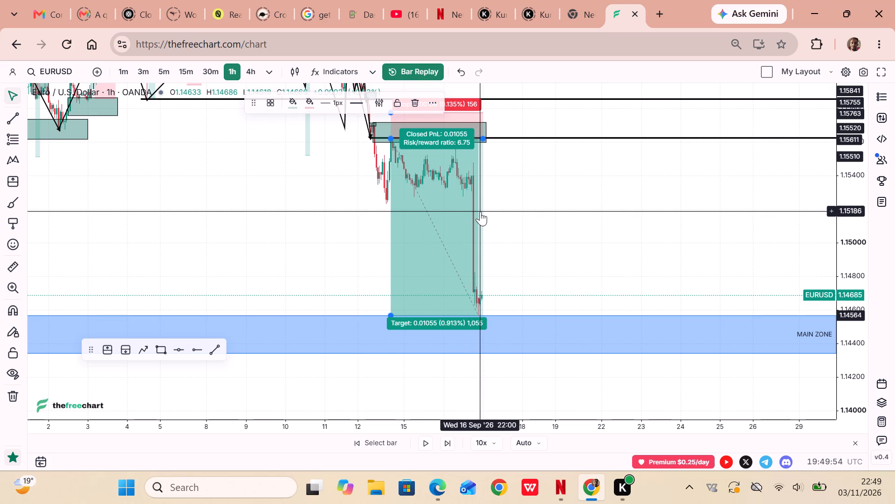
pyautogui.click(565, 211)
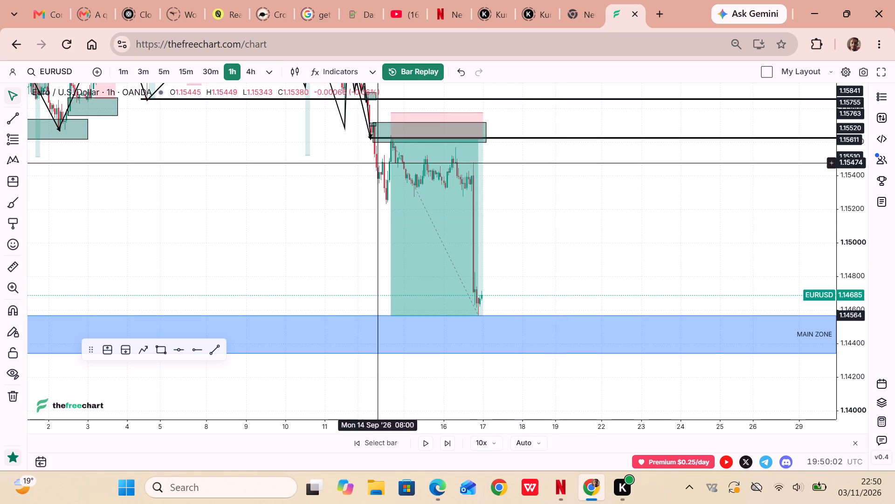
# Delete the small rectangle zone just above the 1.15841 structure level near 14 September.
pyautogui.moveTo(338, 197); pyautogui.dragTo(414, 283)
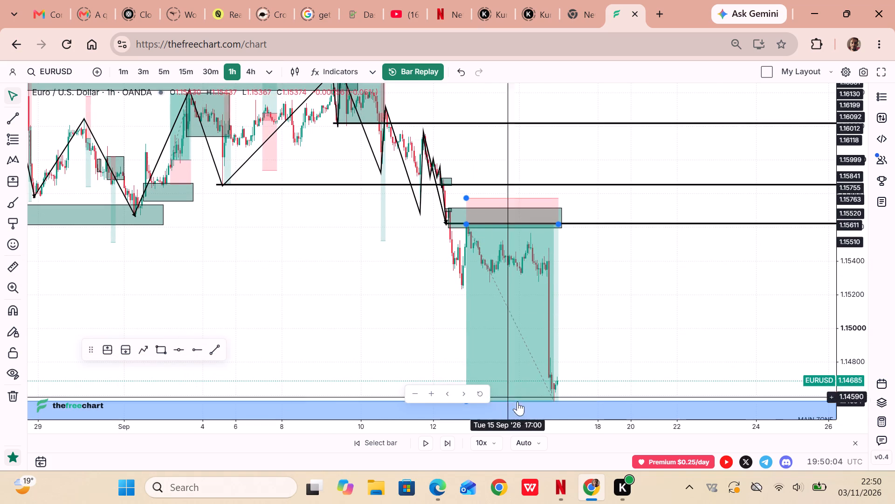
pyautogui.moveTo(538, 428); pyautogui.dragTo(379, 445)
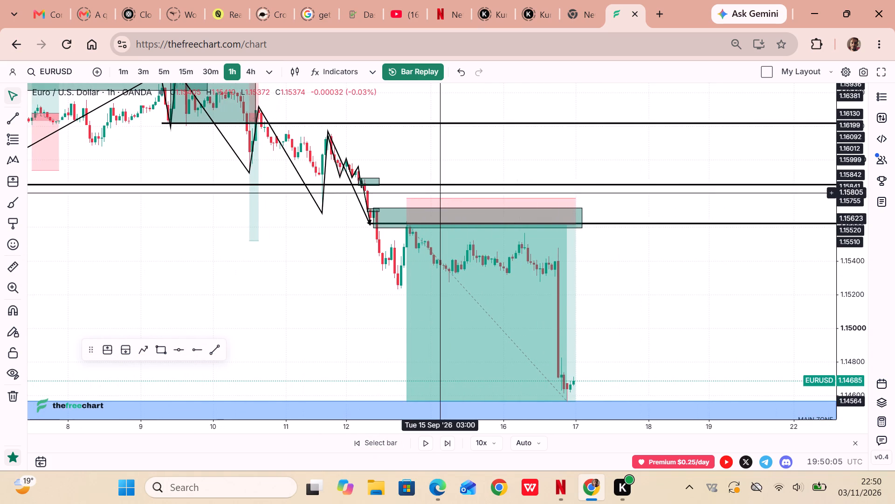
pyautogui.click(373, 176)
pyautogui.press('BackSpace')
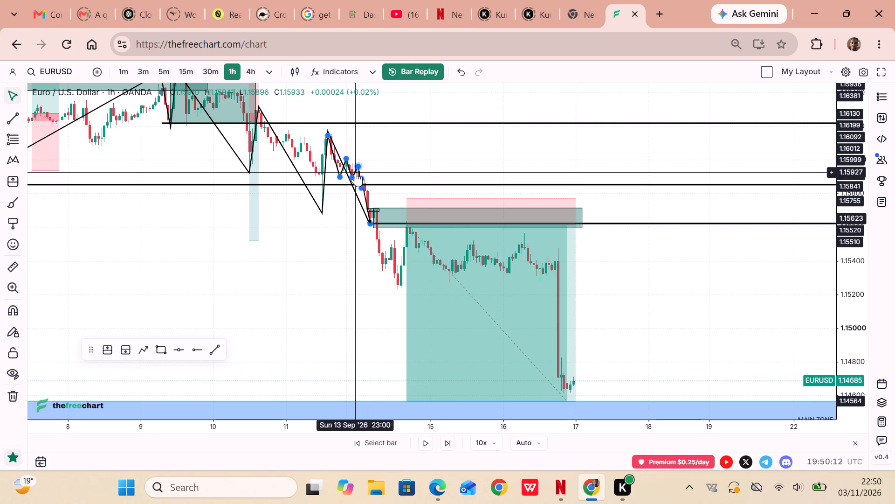
# Delete the minor zigzag swing path running down from the 11 September high into 14 September.
pyautogui.click(356, 172)
pyautogui.press('BackSpace')
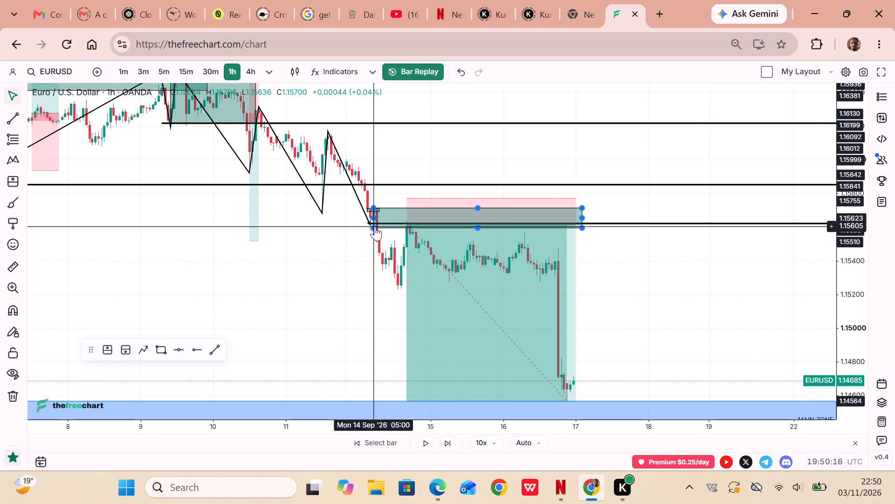
# Move the main swing path's last point down to the 14 September low at about 1.1524.
pyautogui.moveTo(487, 139); pyautogui.dragTo(509, 137)
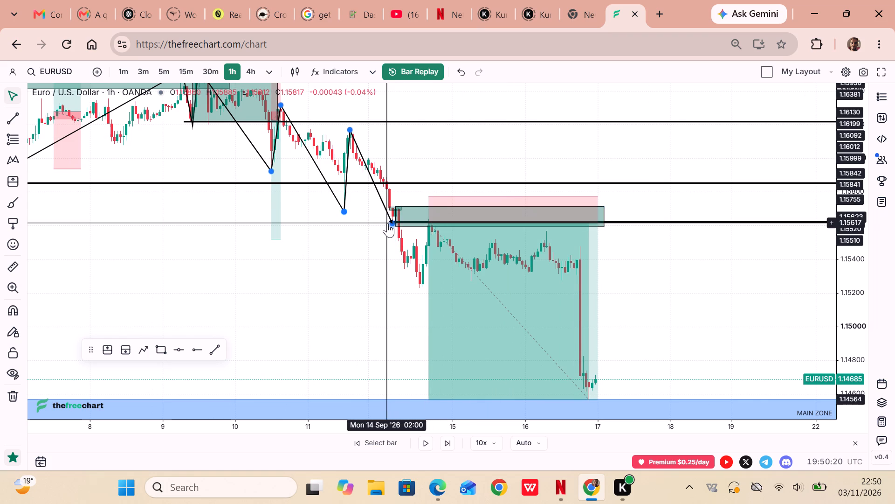
pyautogui.moveTo(438, 424); pyautogui.dragTo(482, 430)
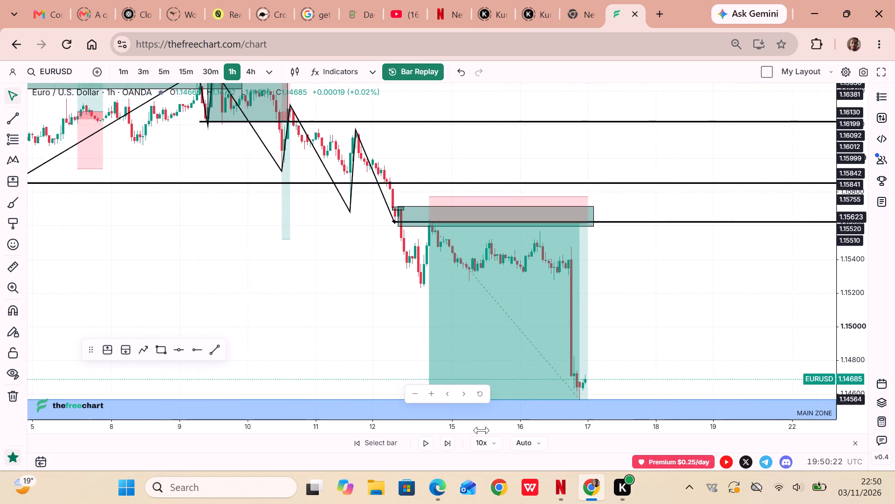
pyautogui.moveTo(482, 430); pyautogui.dragTo(533, 438)
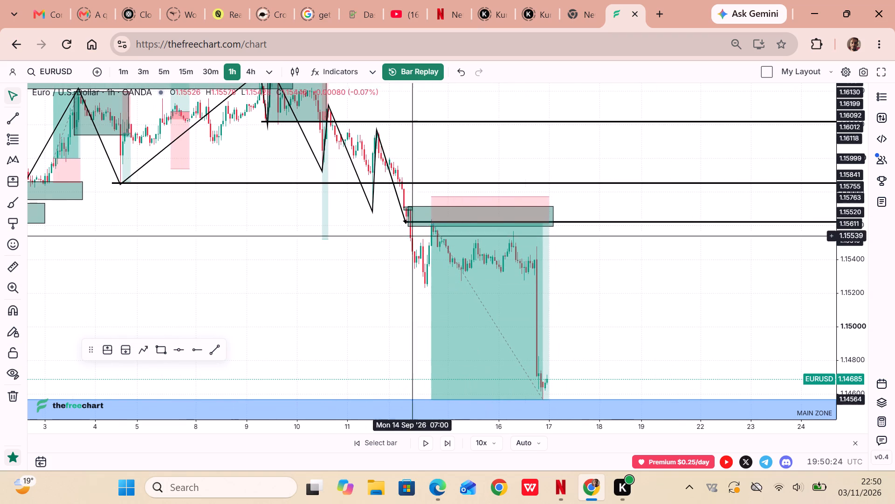
pyautogui.moveTo(405, 224); pyautogui.dragTo(425, 291)
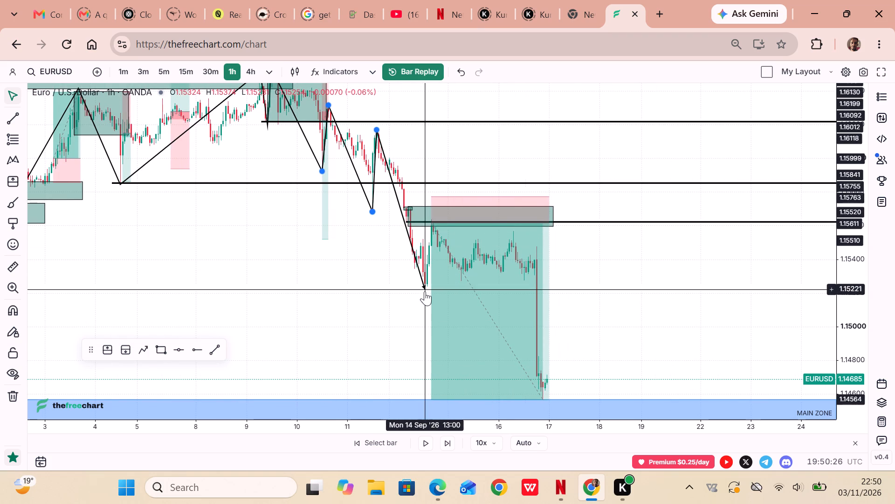
pyautogui.moveTo(425, 291); pyautogui.dragTo(427, 287)
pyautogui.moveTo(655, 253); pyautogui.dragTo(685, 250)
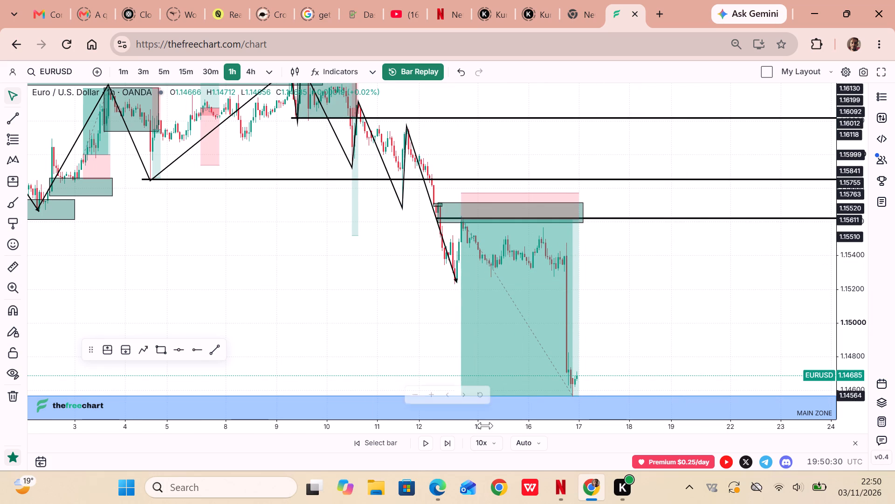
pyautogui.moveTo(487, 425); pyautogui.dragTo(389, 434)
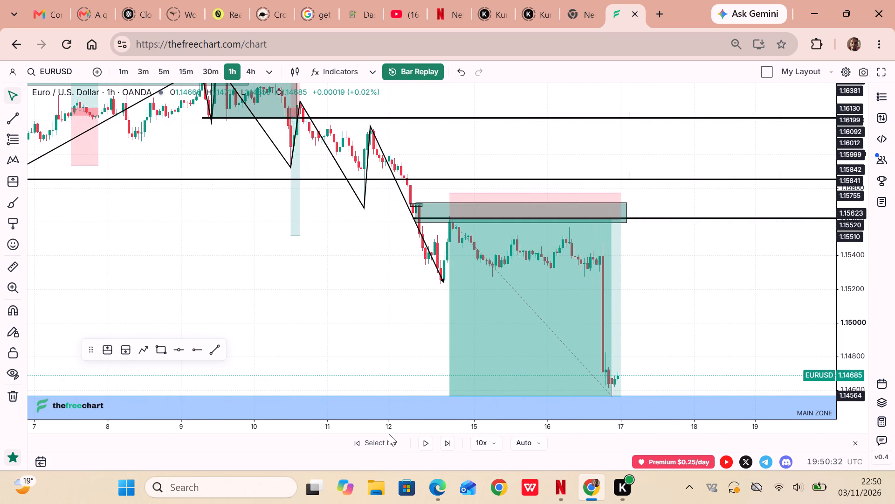